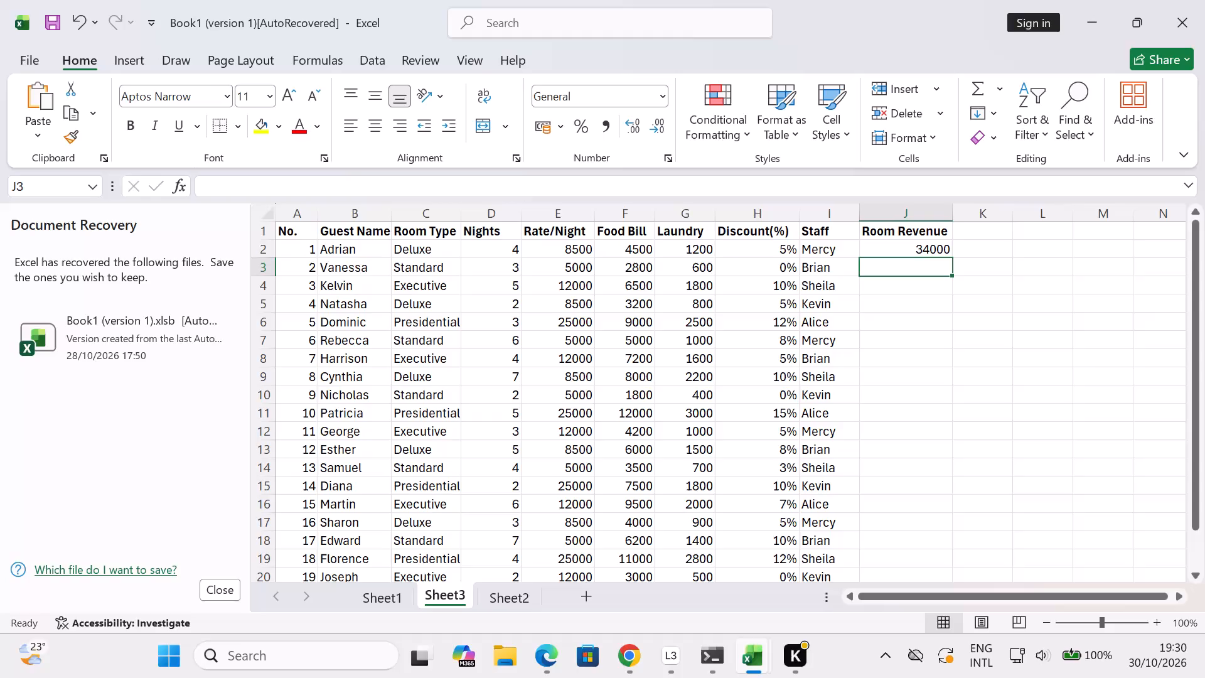
Switch to Loggy3, start a new recording session, and return to the Excel workbook.
click(673, 664)
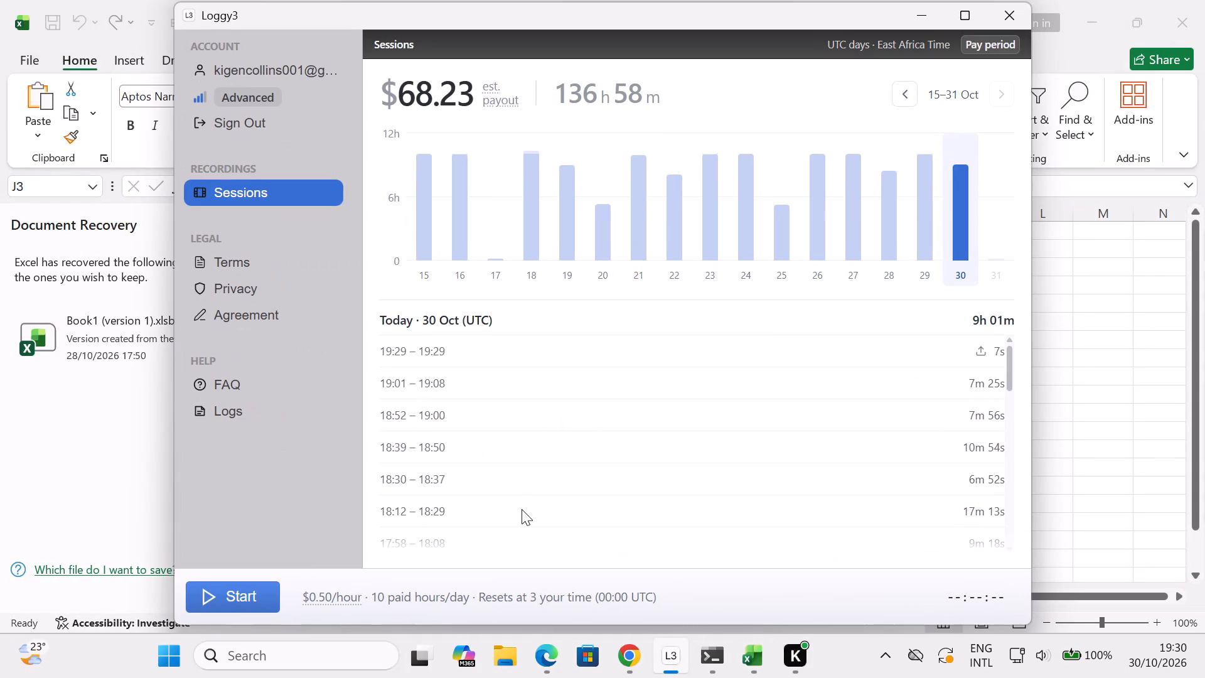
click(257, 590)
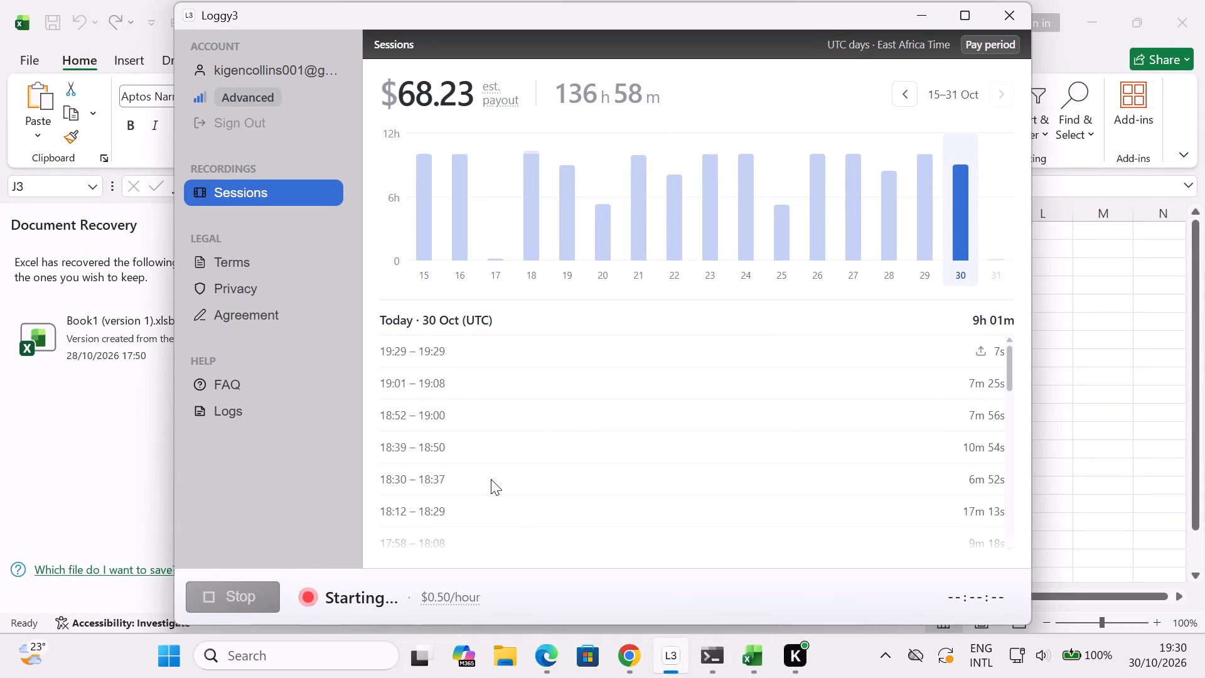
click(927, 6)
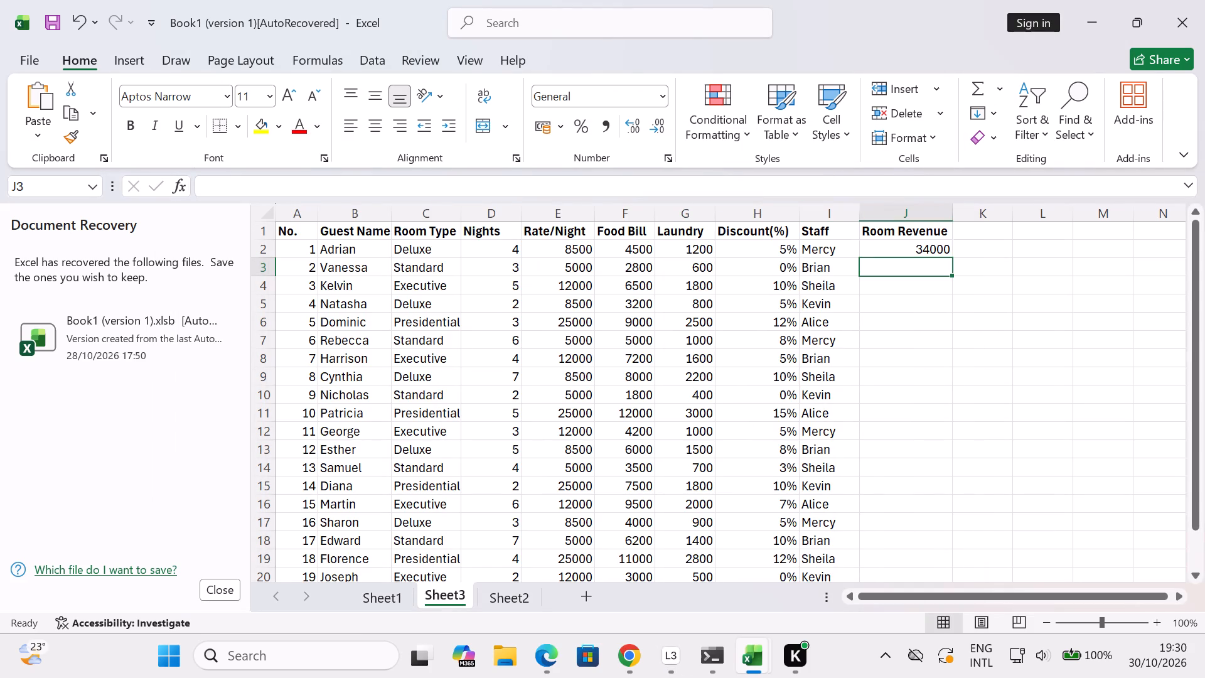
Begin a formula for Vanessa's row in the Room Revenue column, cell J3.
key(equal)
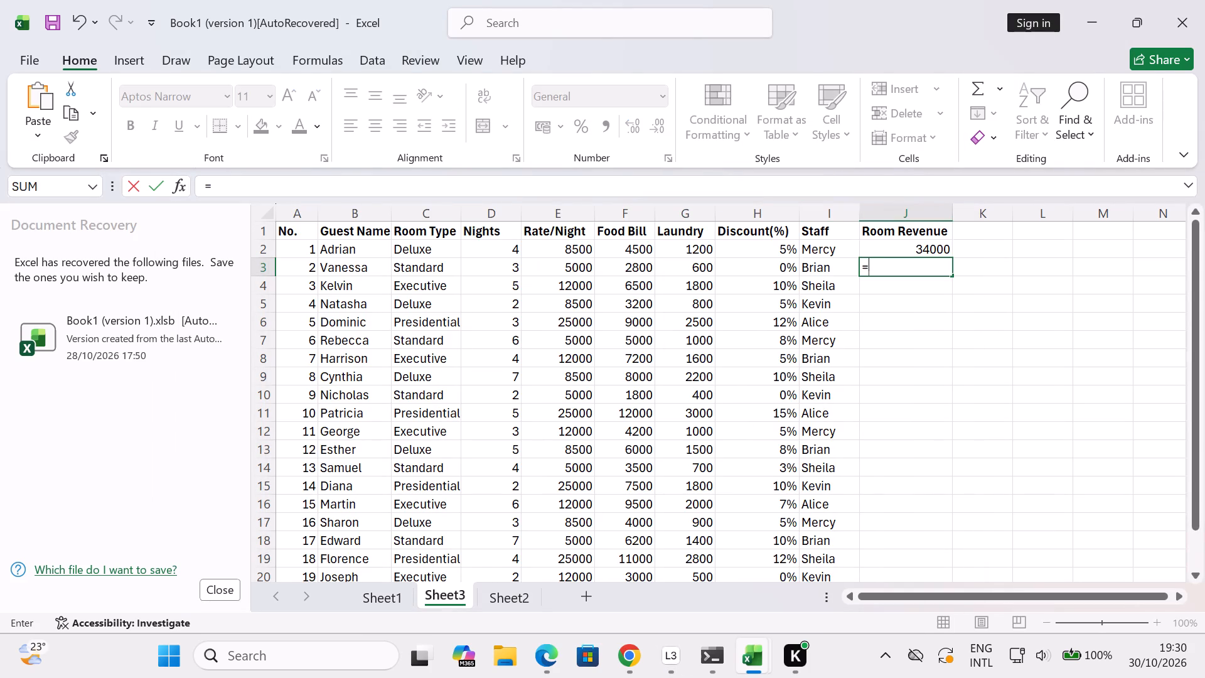
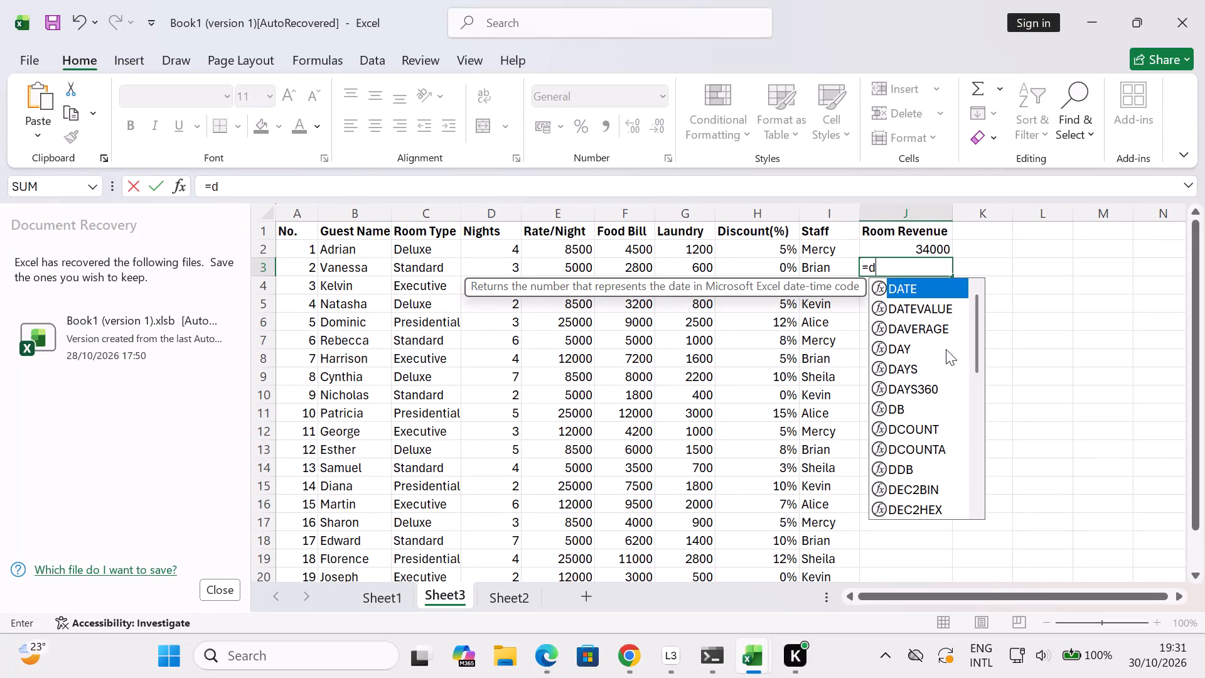
Complete Vanessa's Room Revenue formula in J3 as =d3*e3, multiplying nights by rate per night.
key(3)
key(shift+asterisk)
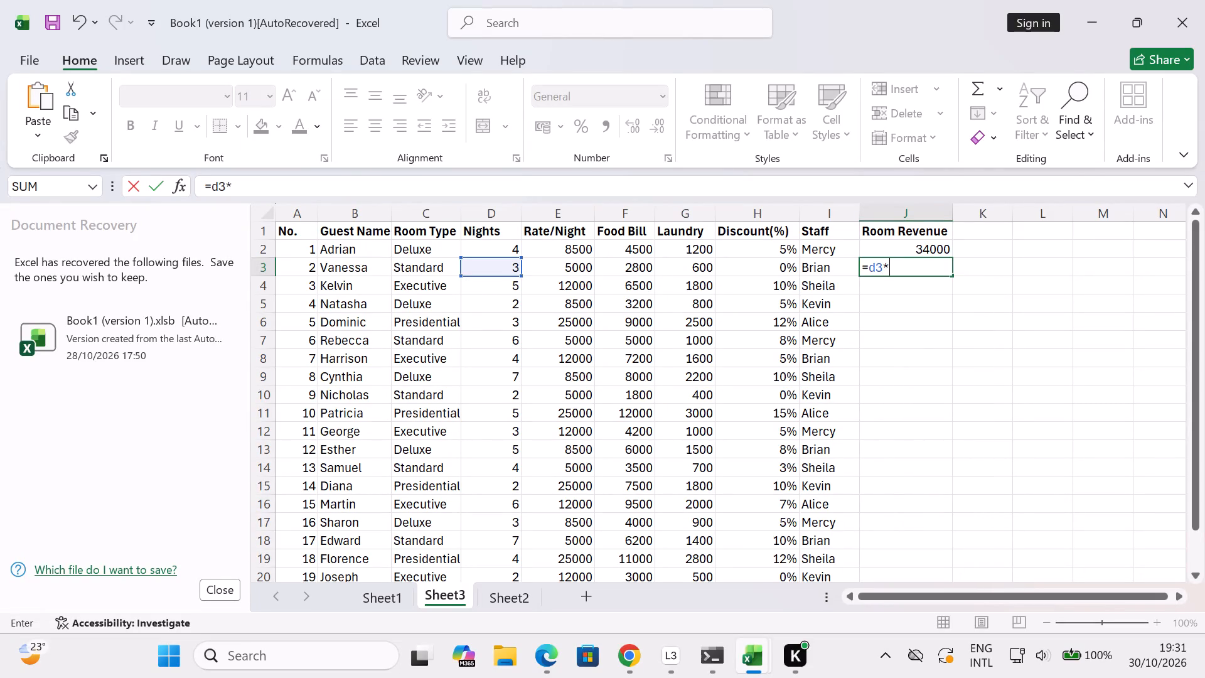
text(e3)
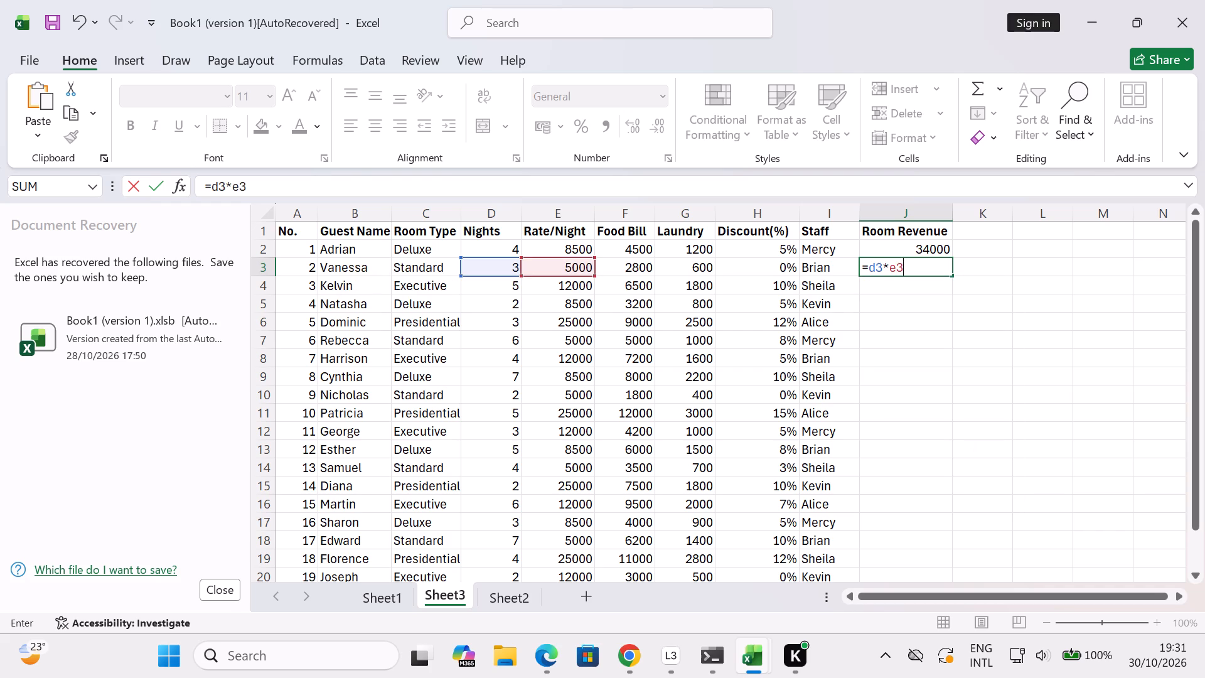
key(Return)
Enter the formula =d4*e4 in J4 to calculate Kelvin's Room Revenue.
key(equal)
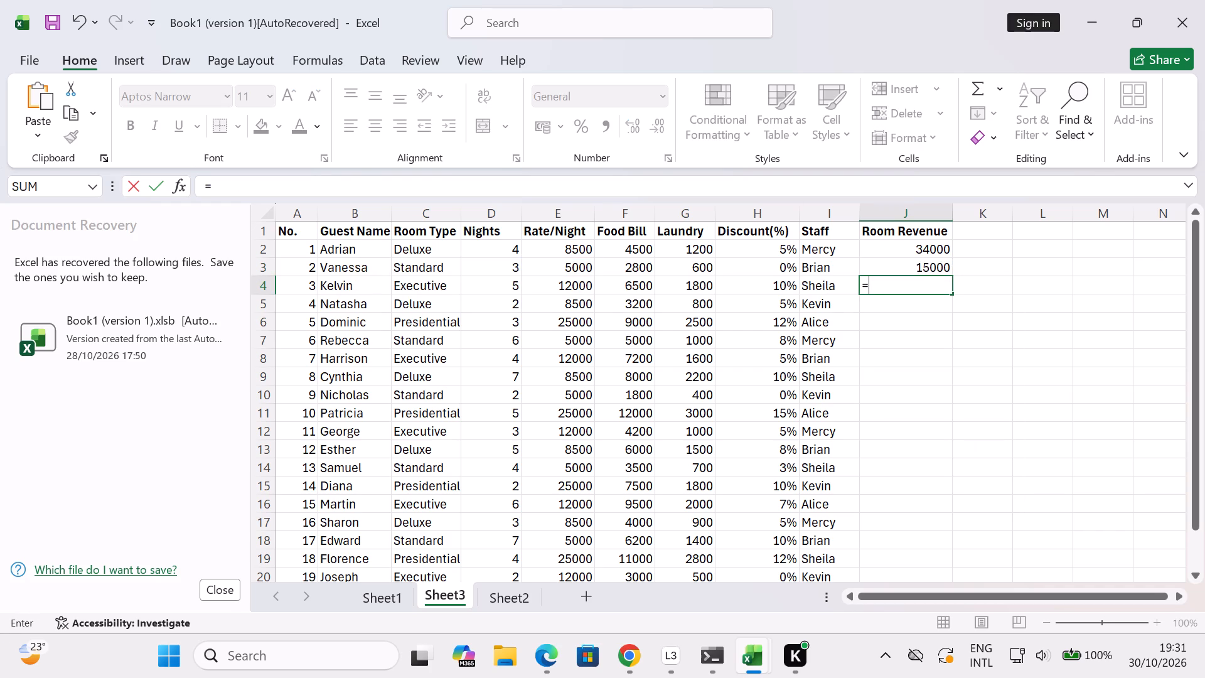
text(d4)
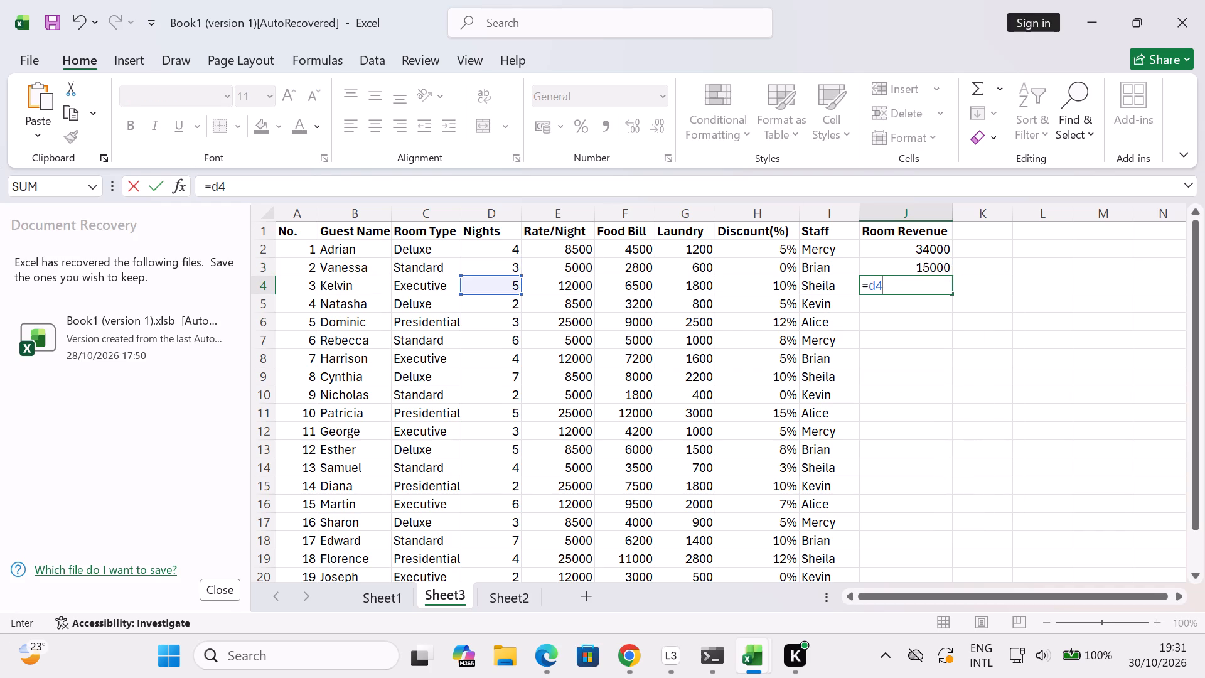
key(shift+asterisk)
text(e4)
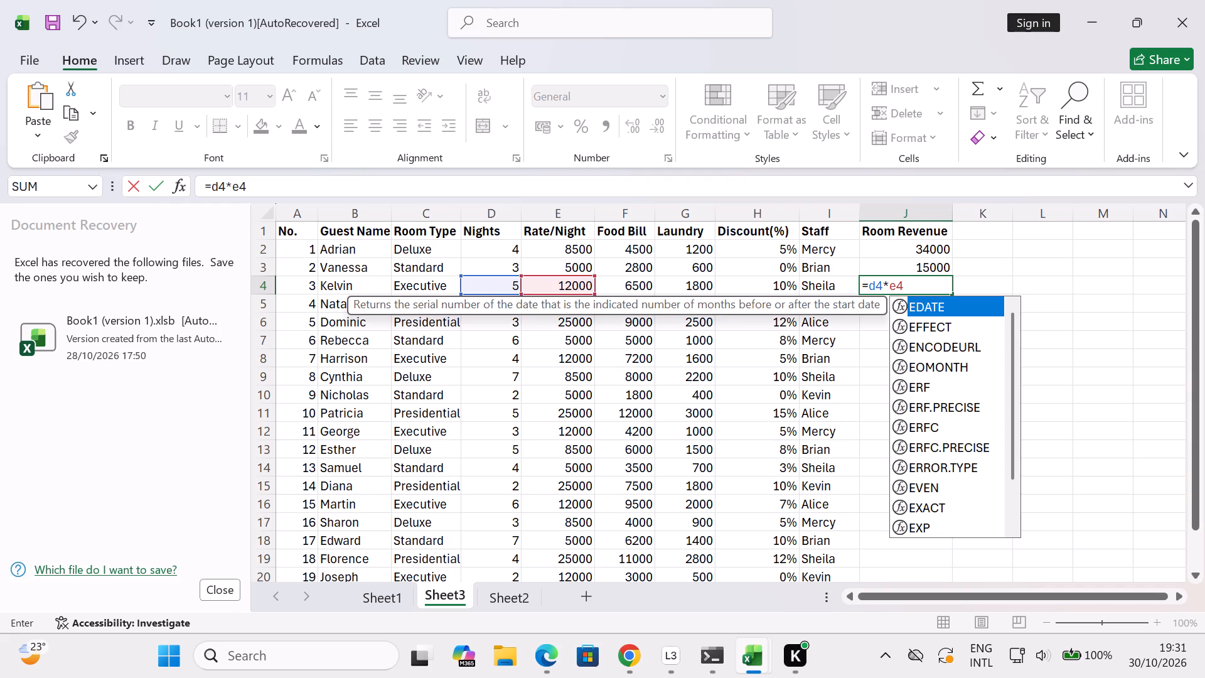
key(Return)
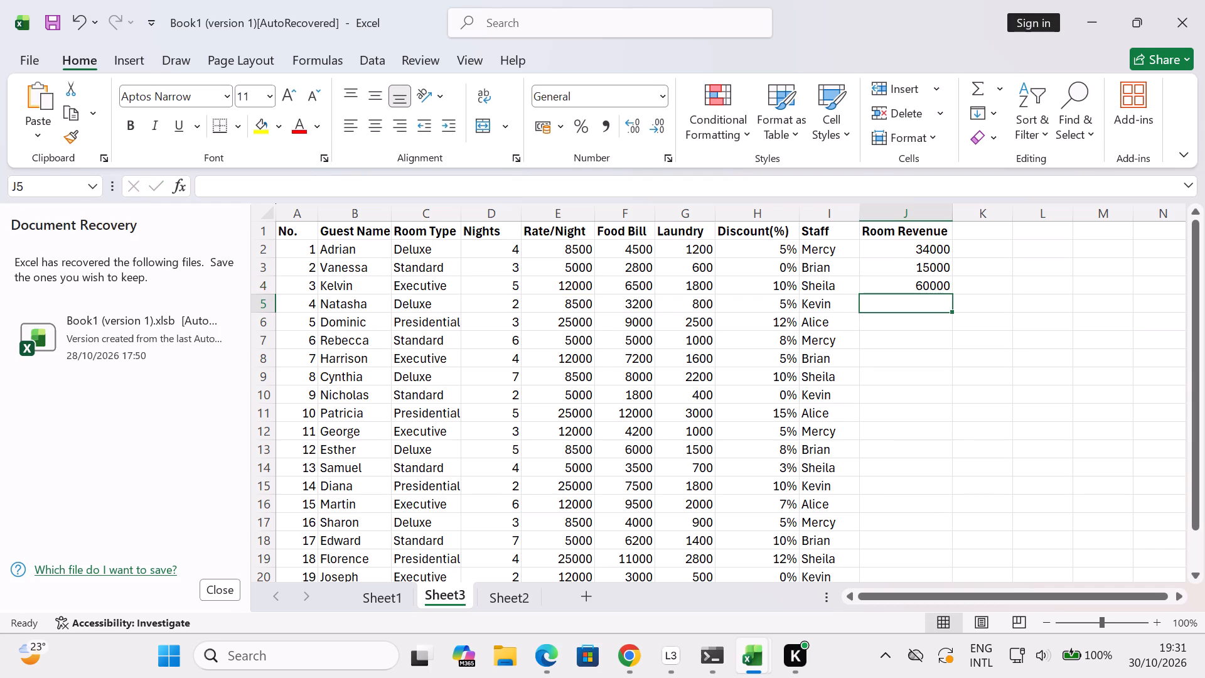
Enter the formula =d5*e5 in J5 to calculate Natasha's Room Revenue.
key(equal)
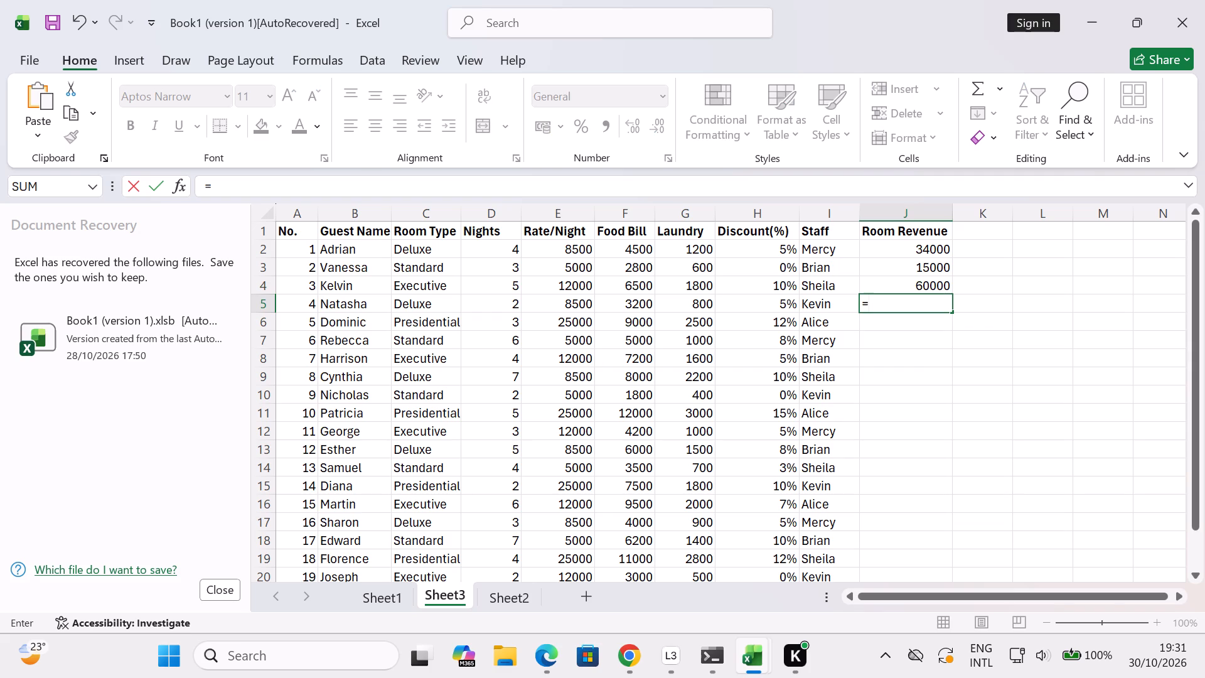
text(d5)
key(shift+asterisk)
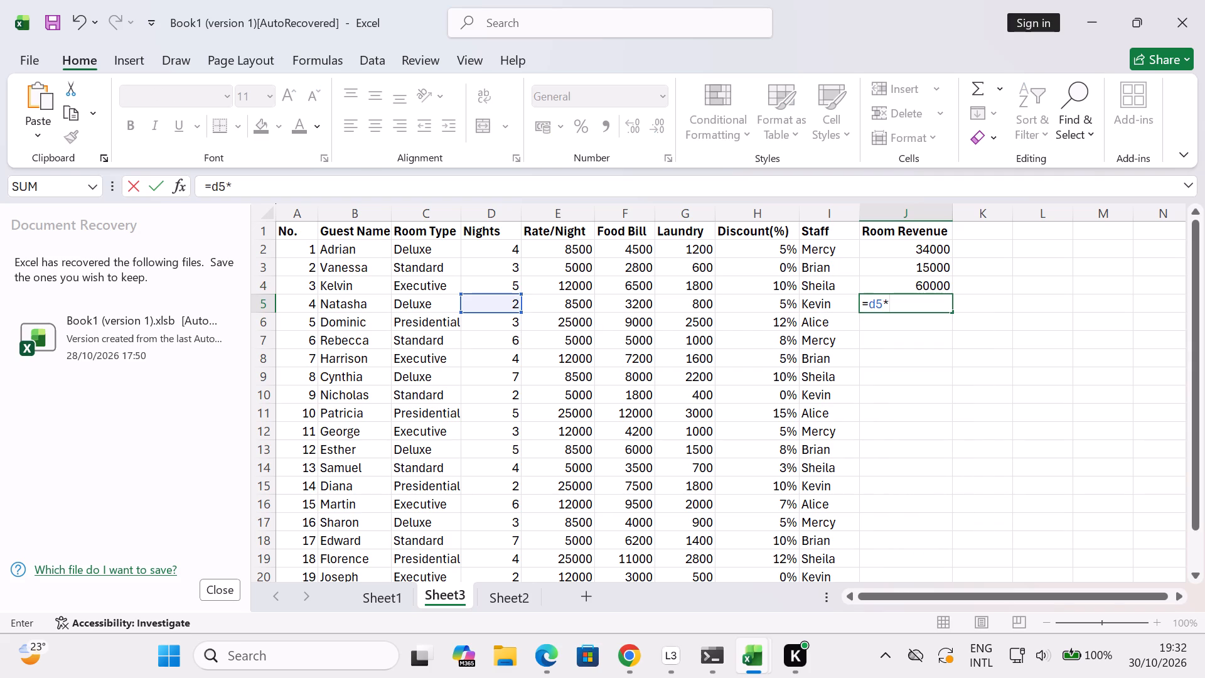
key(e)
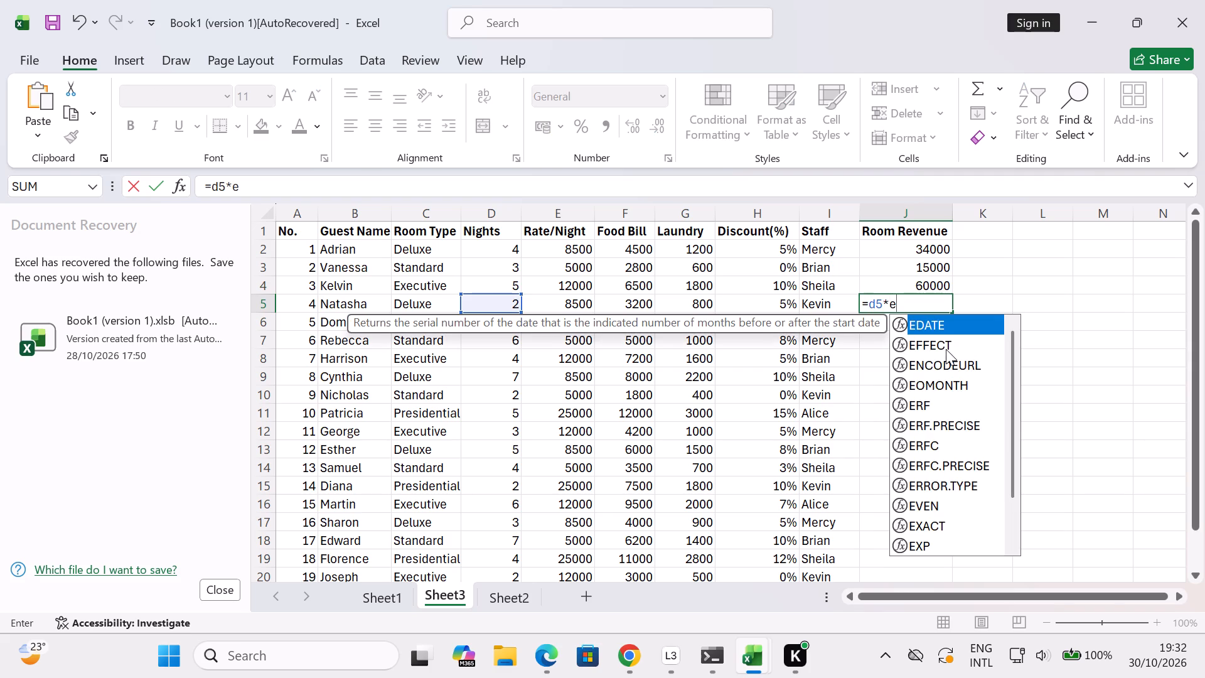
key(5)
key(Return)
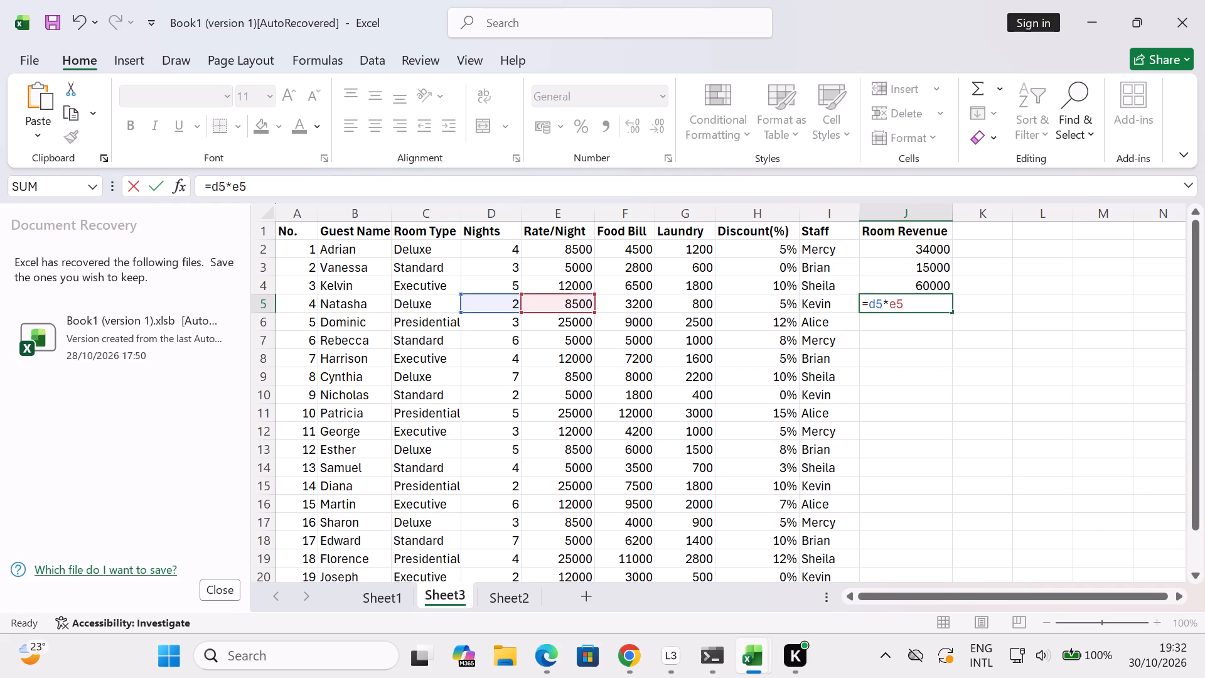
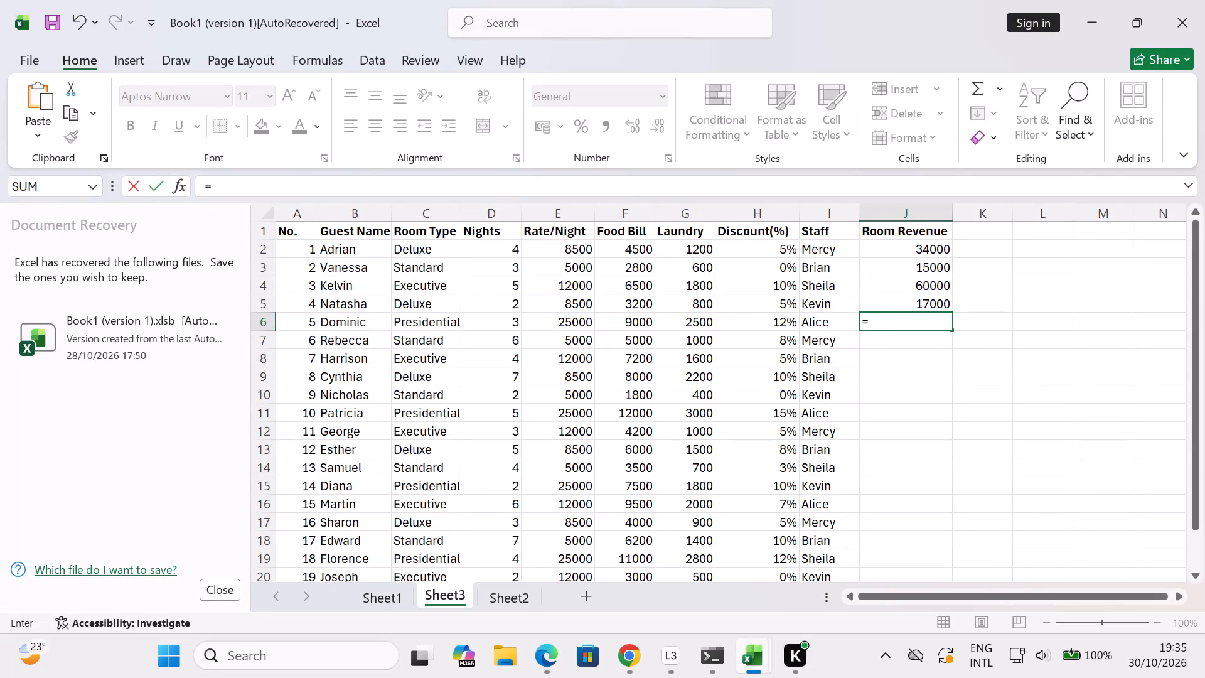
Complete Dominic's Room Revenue formula in J6 as =d6*e6, multiplying nights by rate per night.
text(d6)
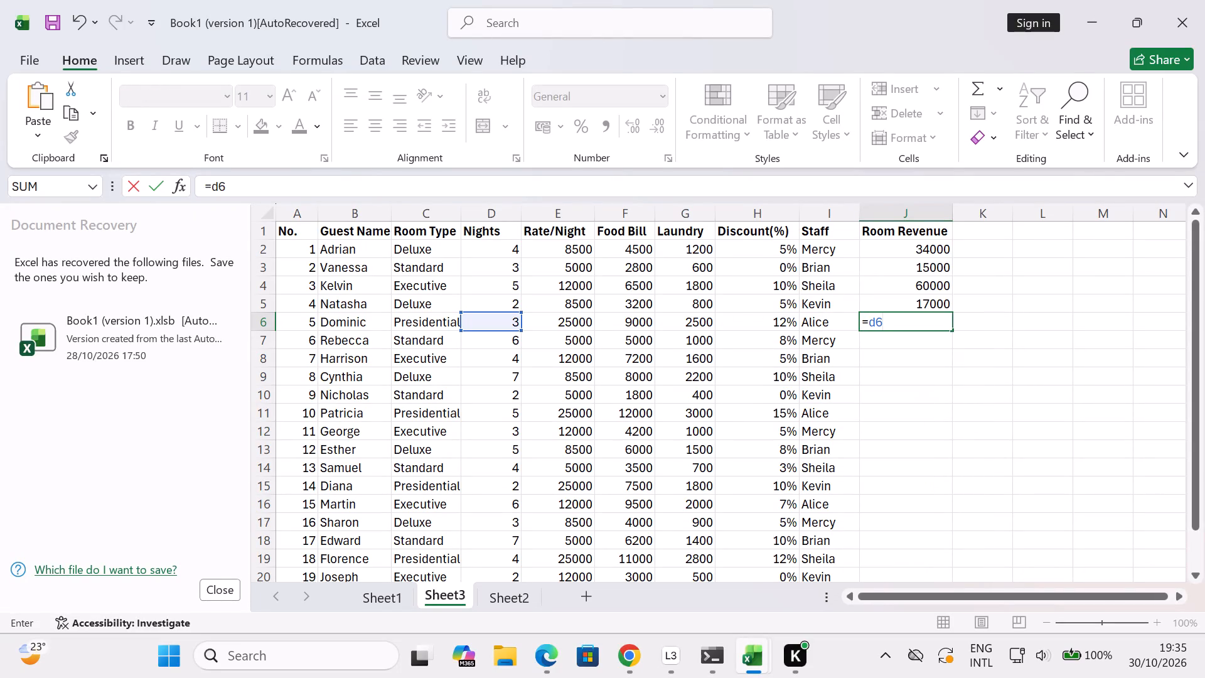
key(shift+asterisk)
text(e6)
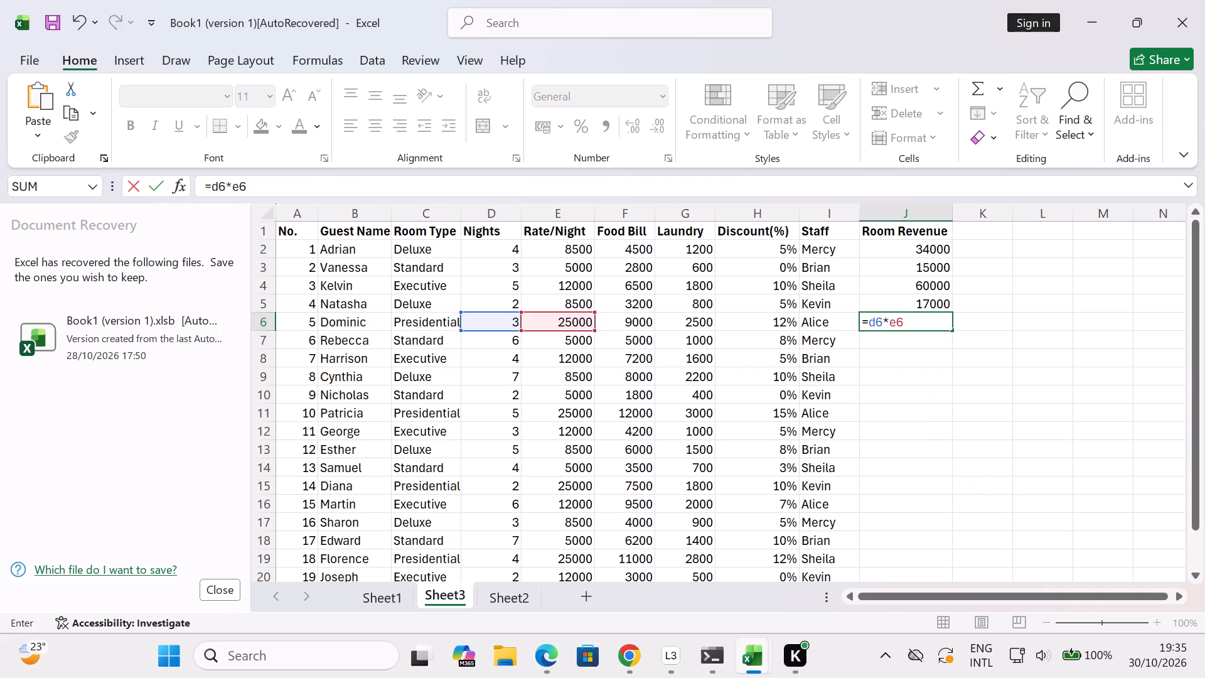
key(Return)
Enter the formula =d7*e7 in J7 to calculate Rebecca's Room Revenue.
key(equal)
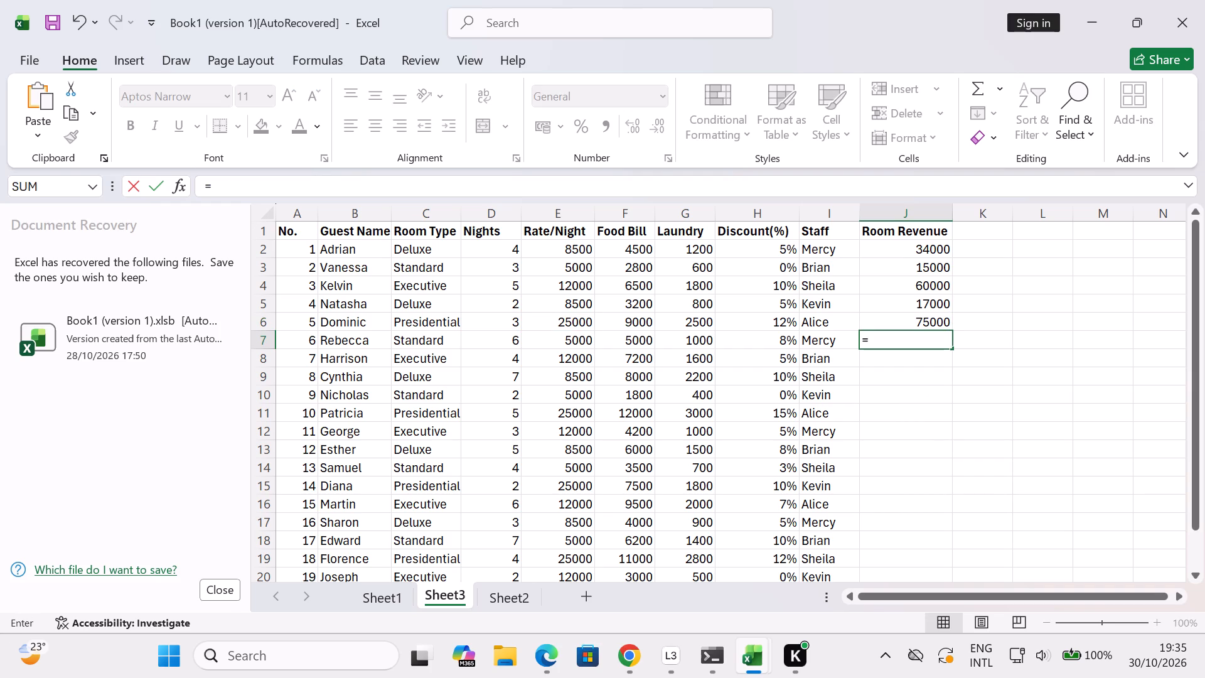
text(d7)
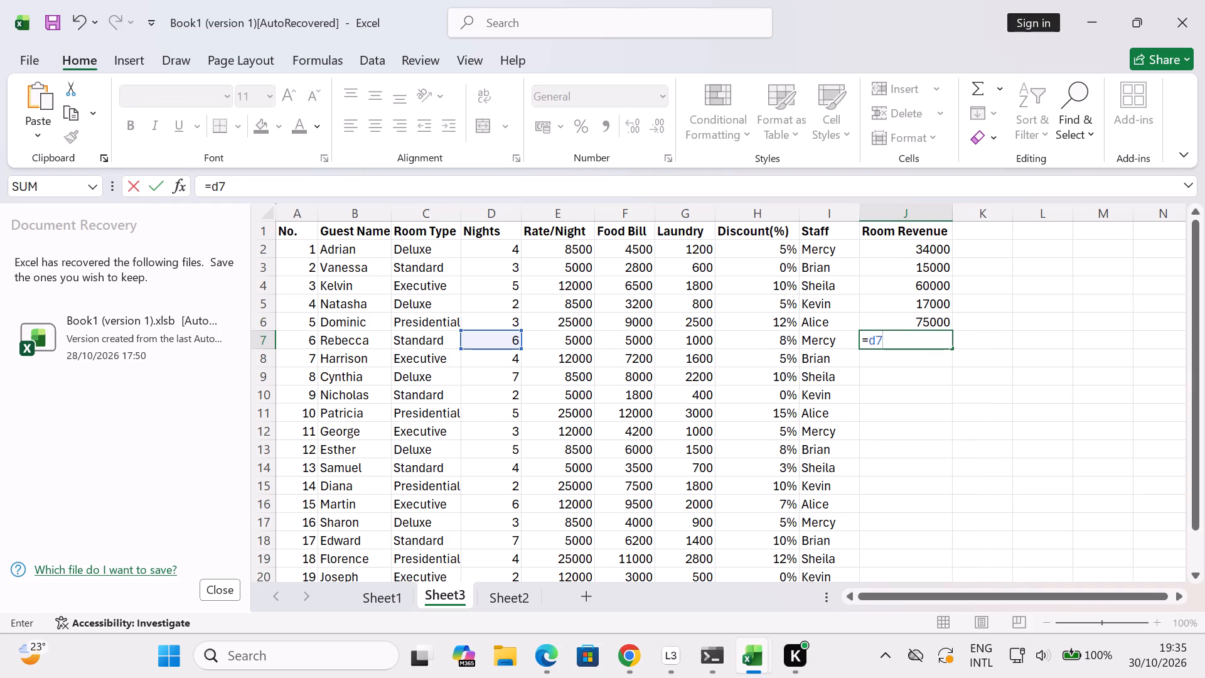
key(shift+asterisk)
key(e)
key(7)
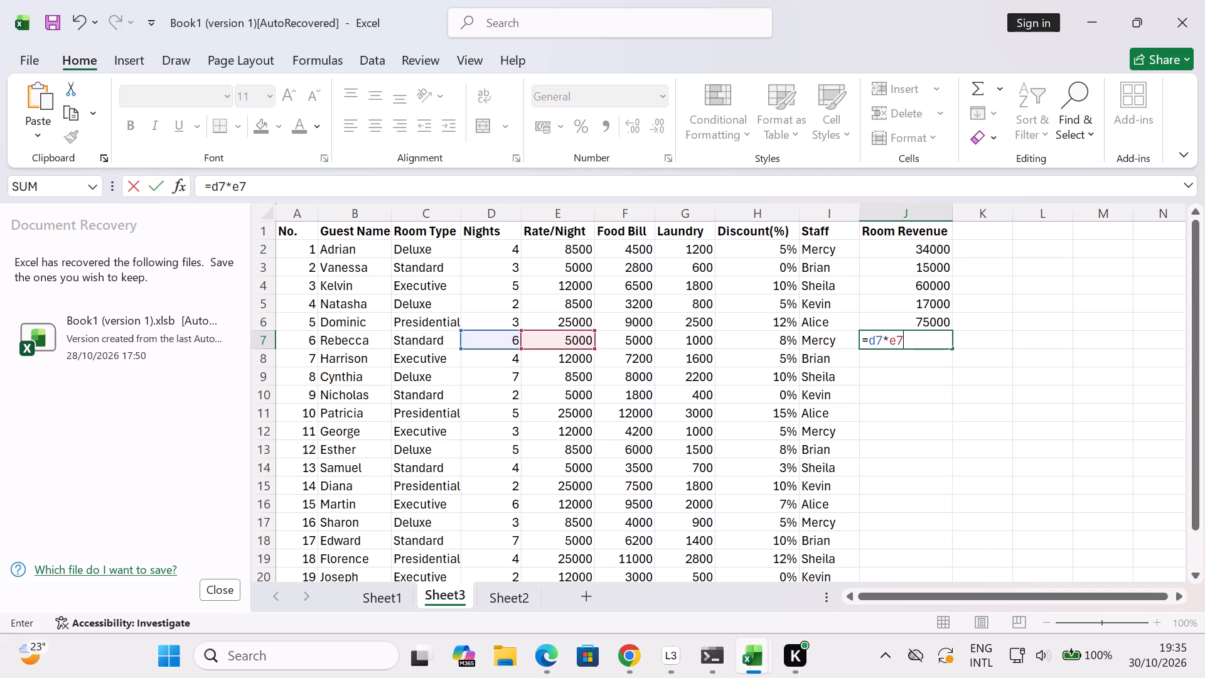
key(Return)
Enter the formula =d8*e8 in J8 to calculate Harrison's Room Revenue.
key(equal)
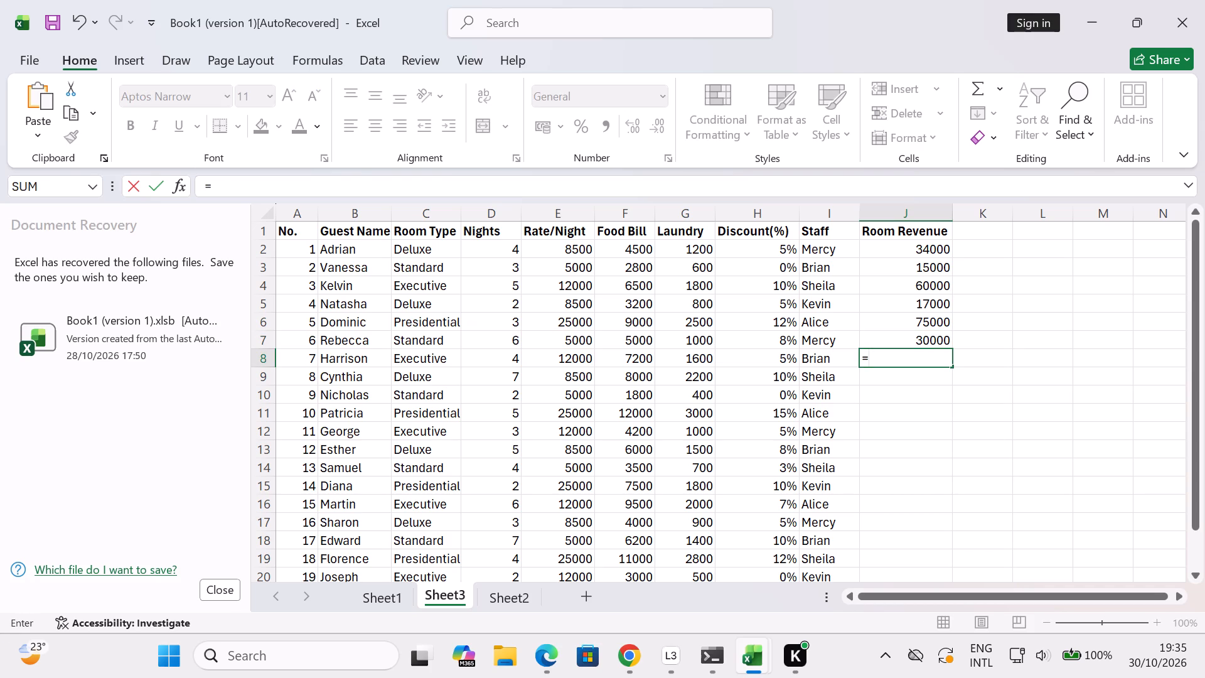
key(d)
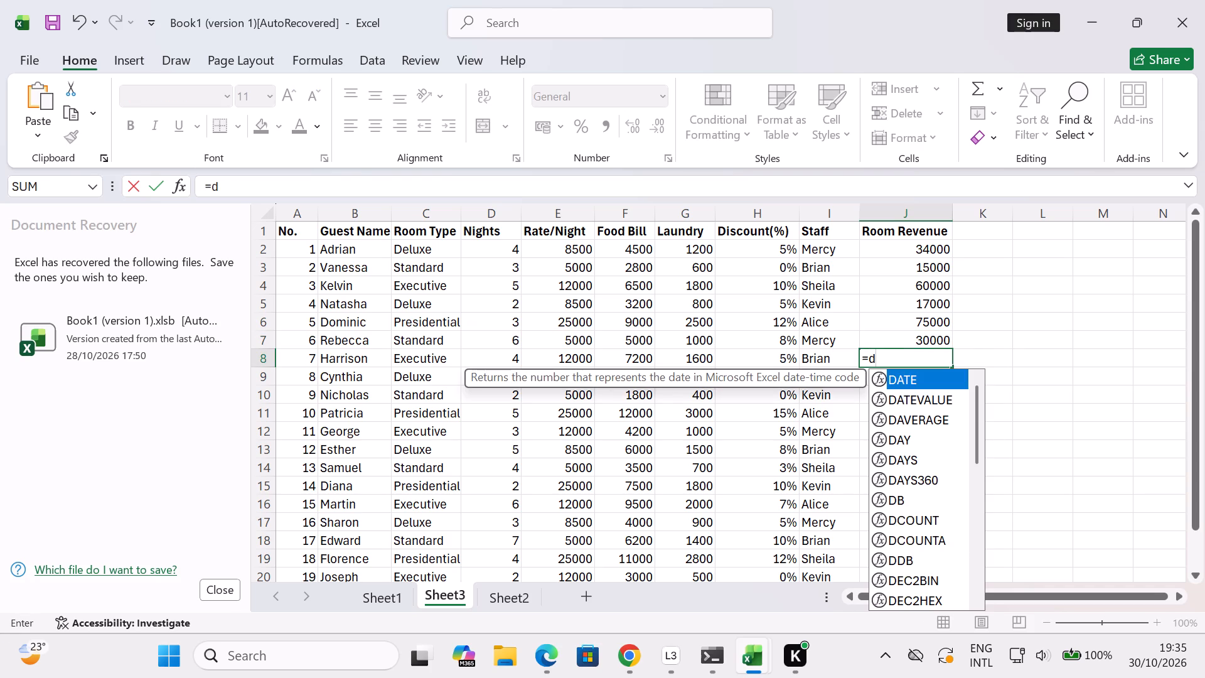
key(8)
text(*e8)
key(Return)
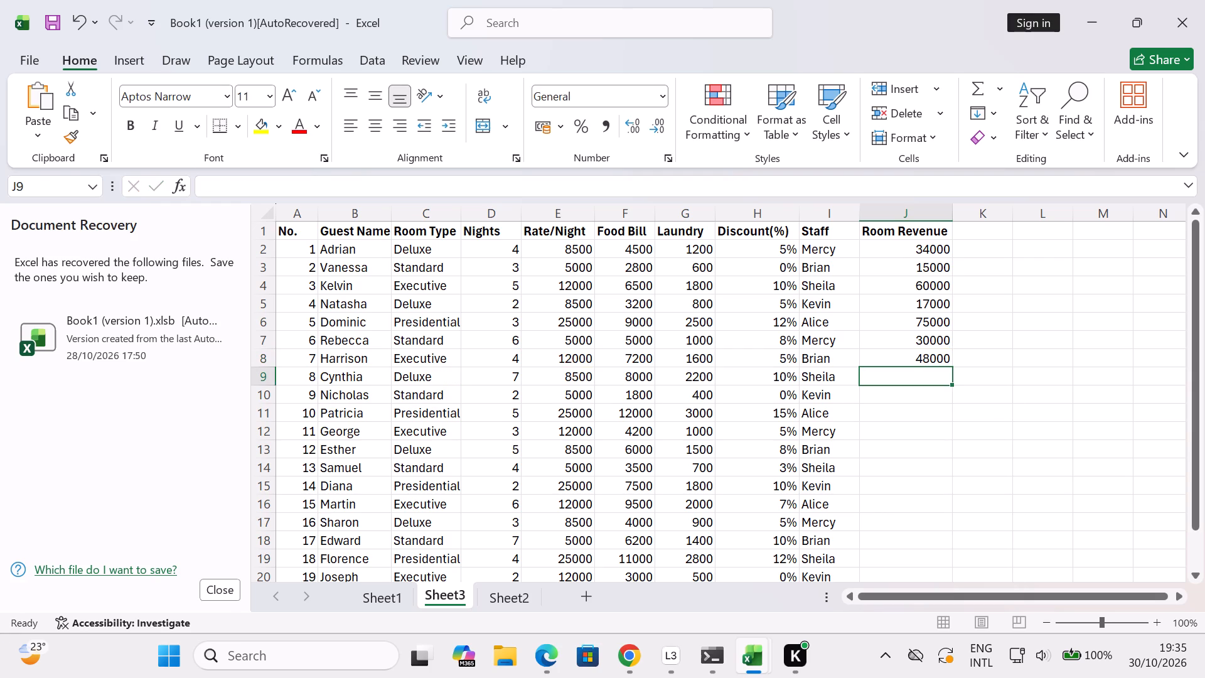
Enter the formula =d9*e9 in J9 to calculate Cynthia's Room Revenue.
key(equal)
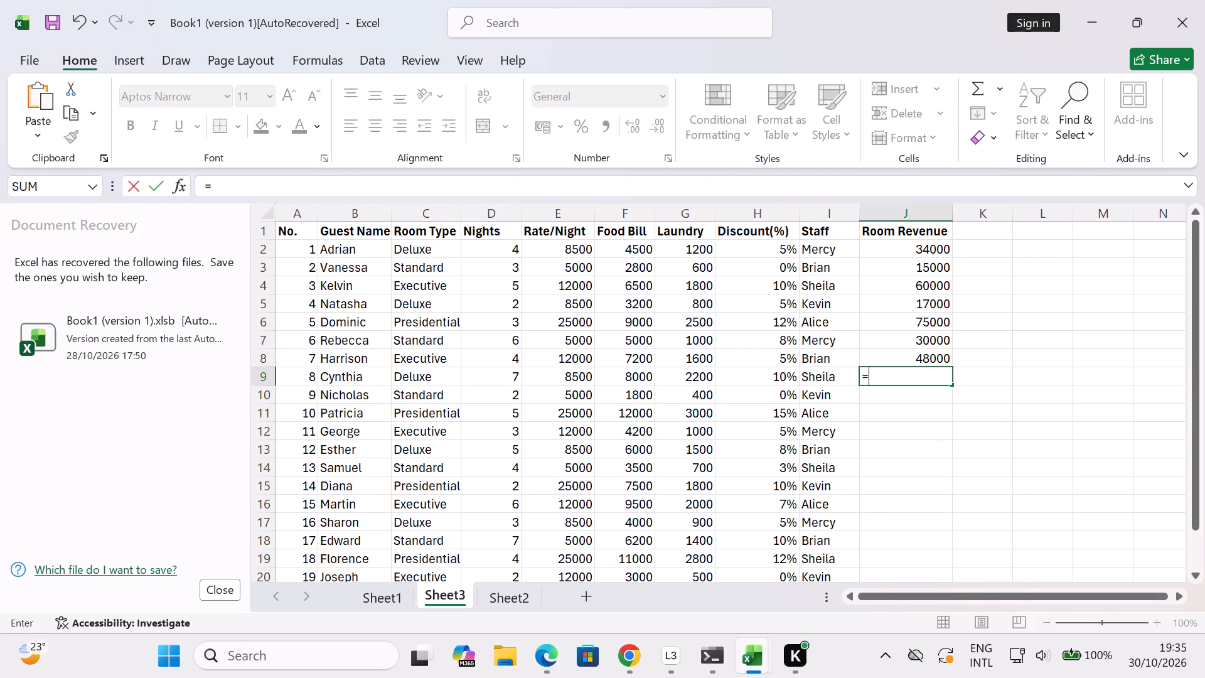
key(d)
key(9)
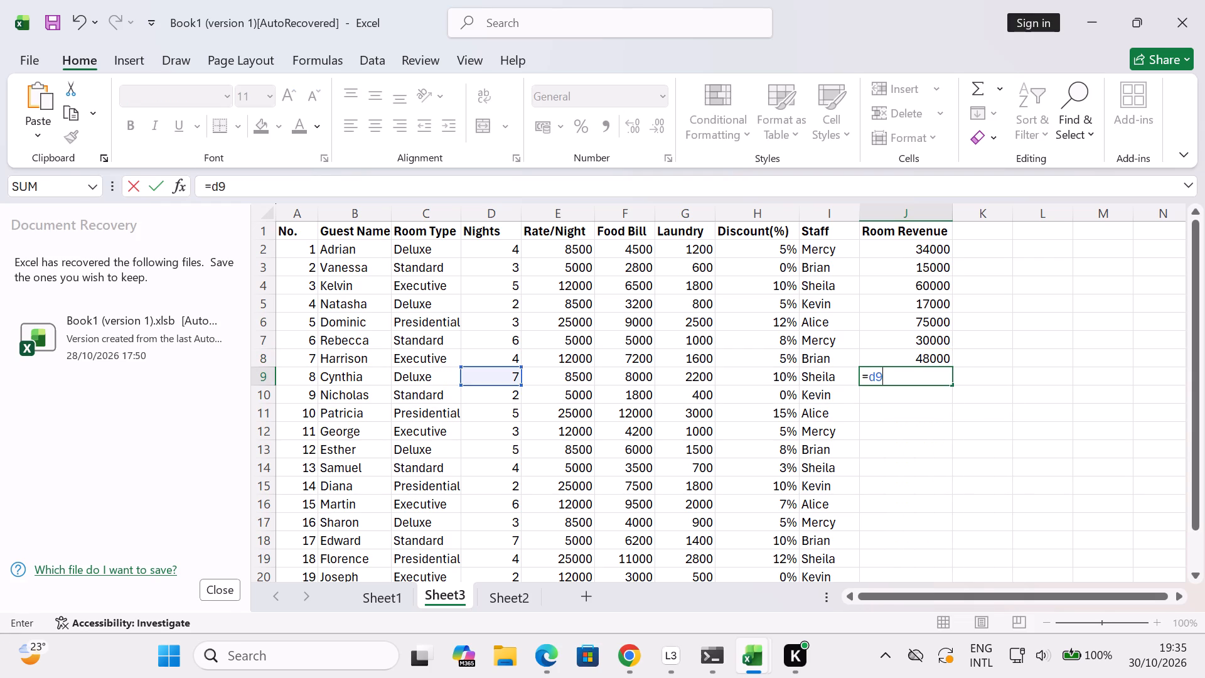
key(shift+asterisk)
key(e)
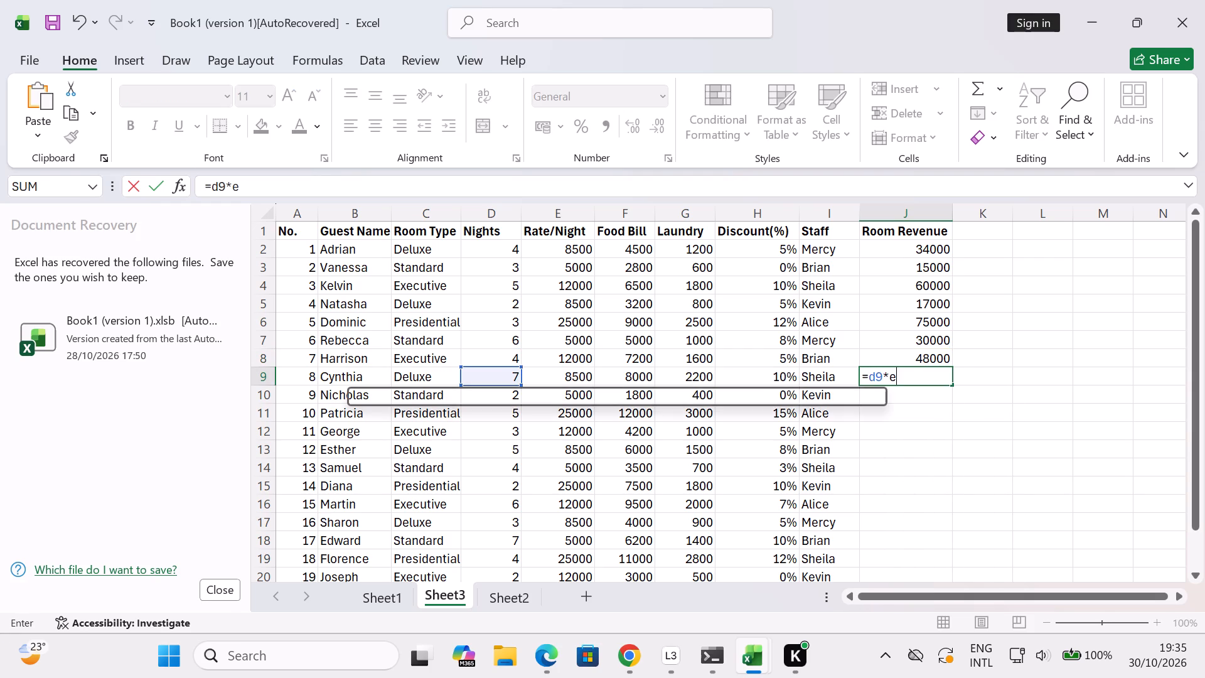
key(9)
key(Return)
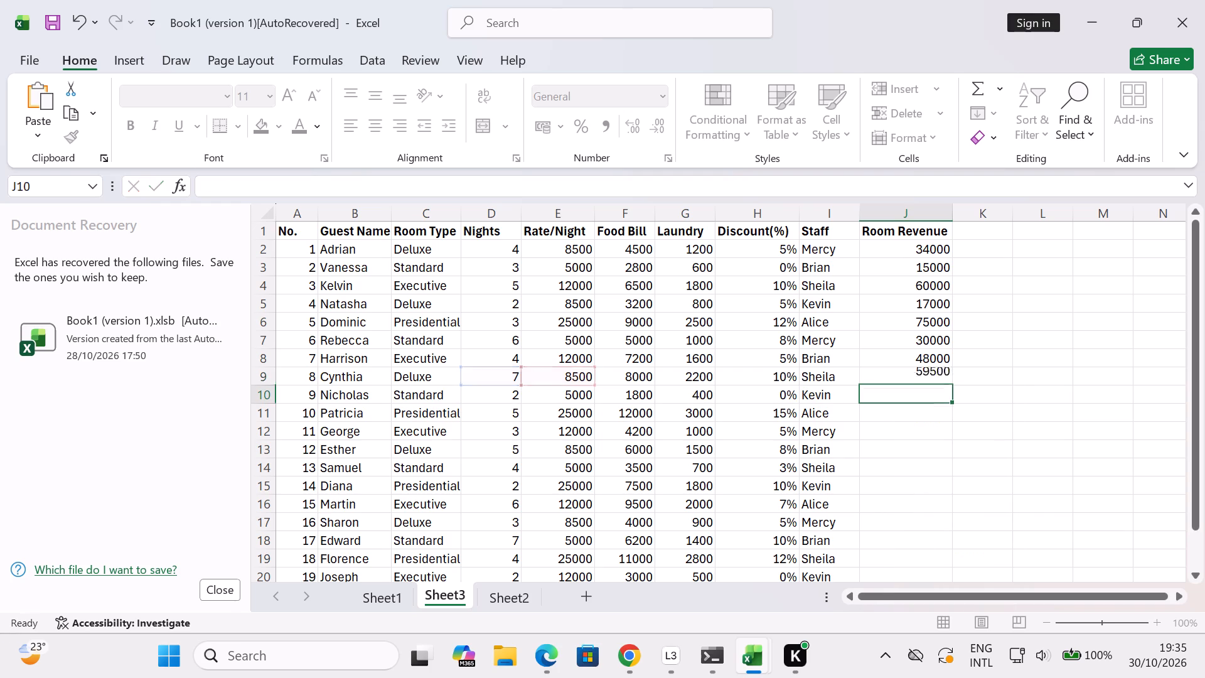
Enter the formula =d10*e10 in J10 to calculate Nicholas's Room Revenue.
key(equal)
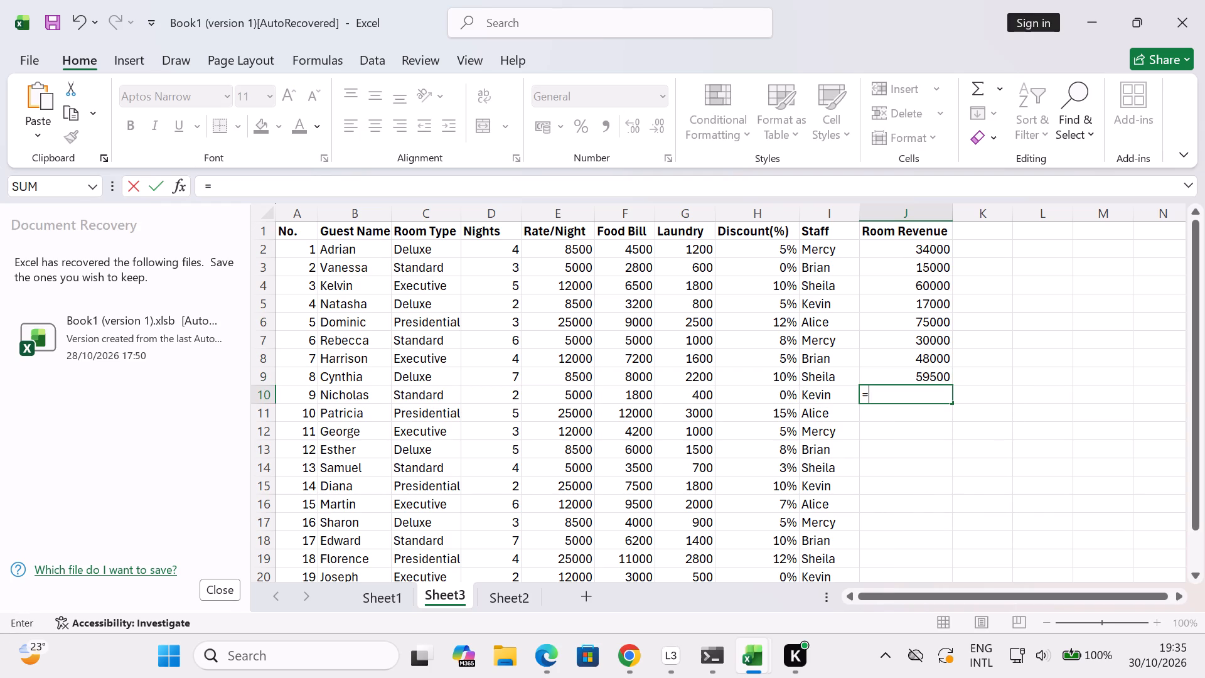
text(d1)
key(0)
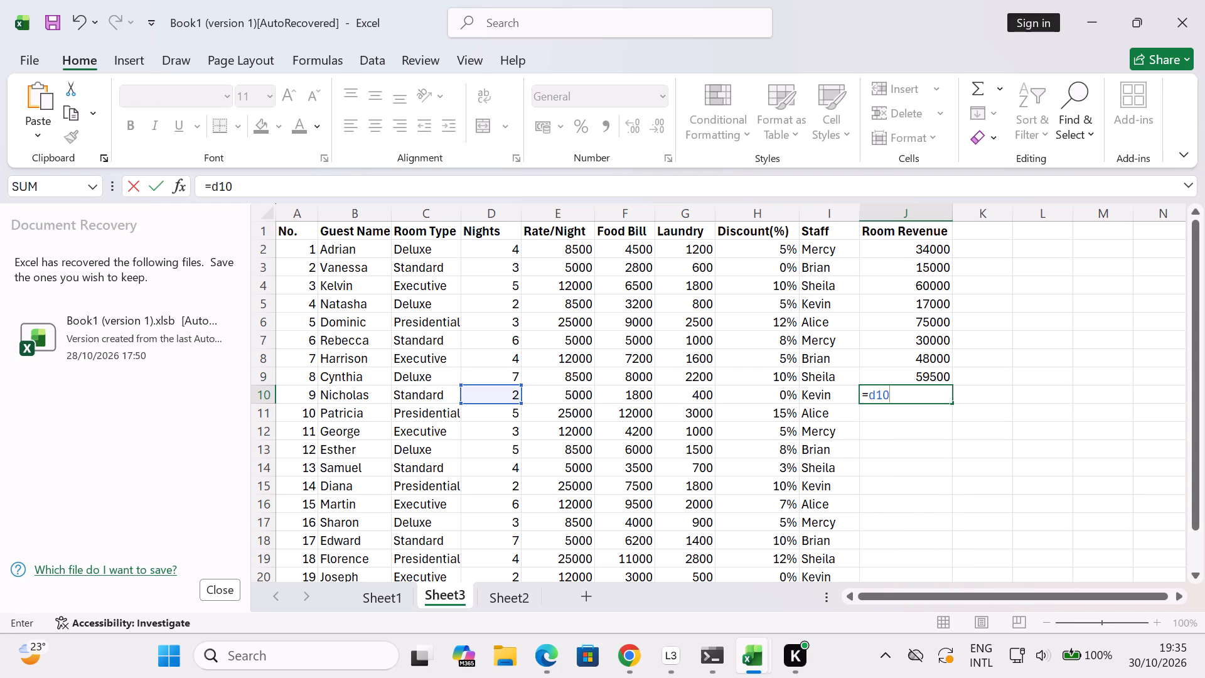
key(shift+asterisk)
text(e1)
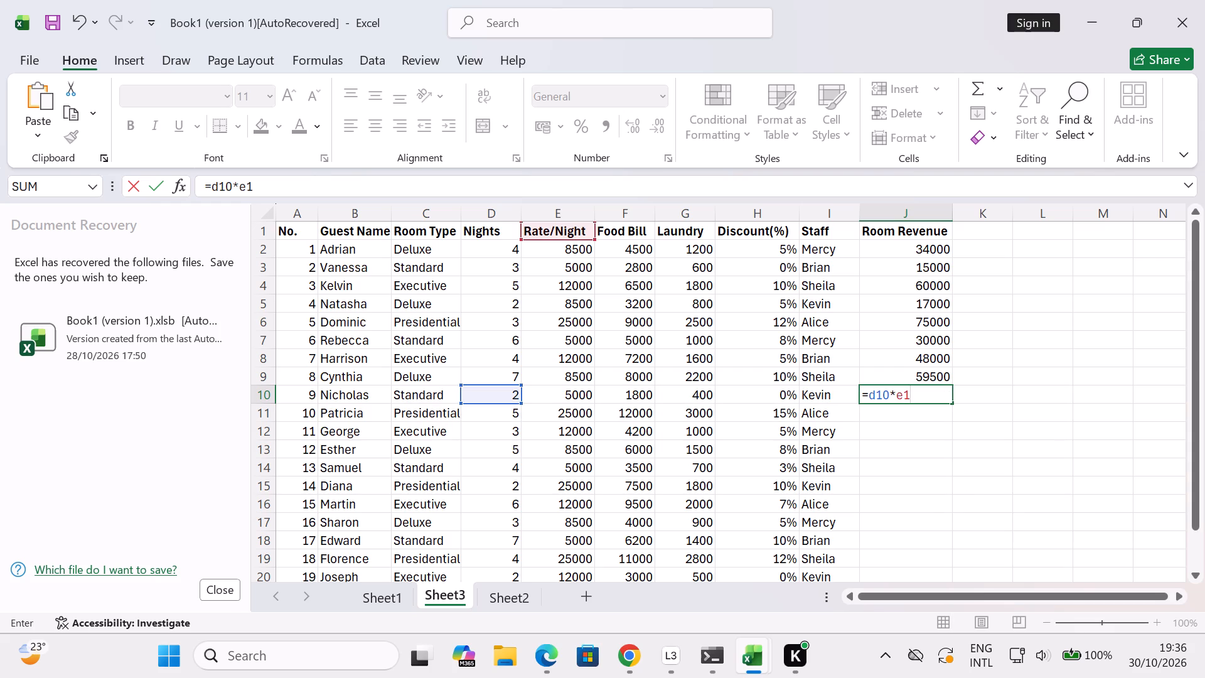
key(0)
key(Return)
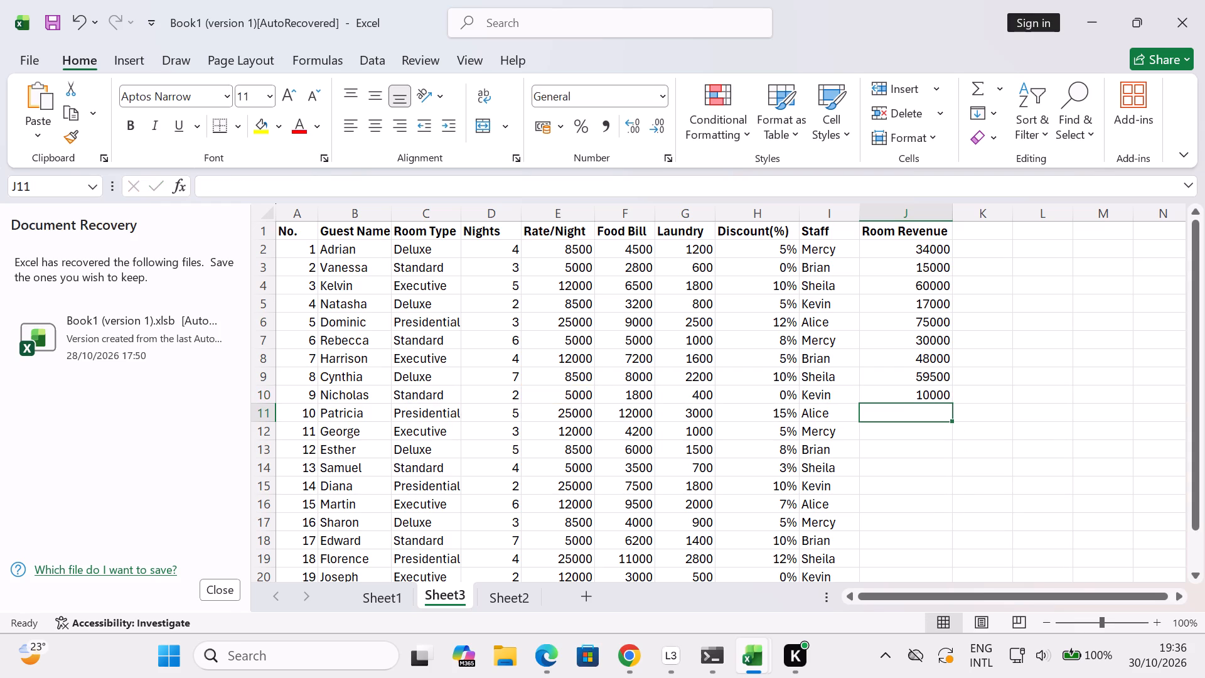
Begin a formula in J11 for Patricia's Room Revenue.
key(equal)
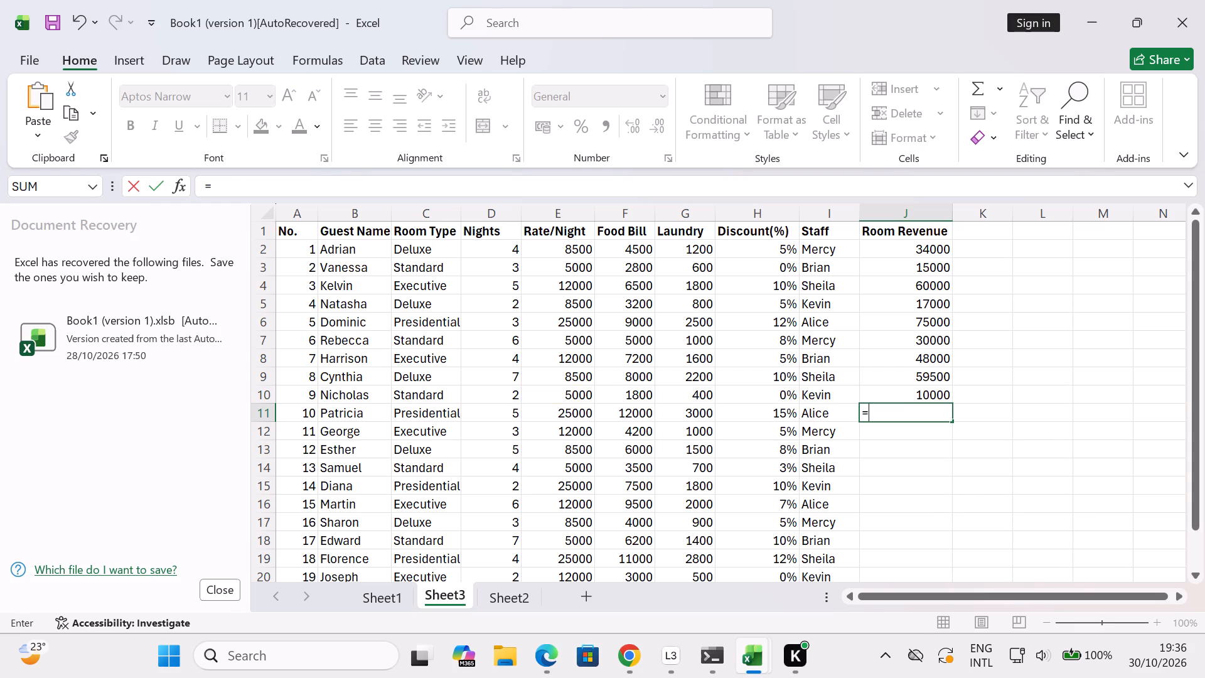
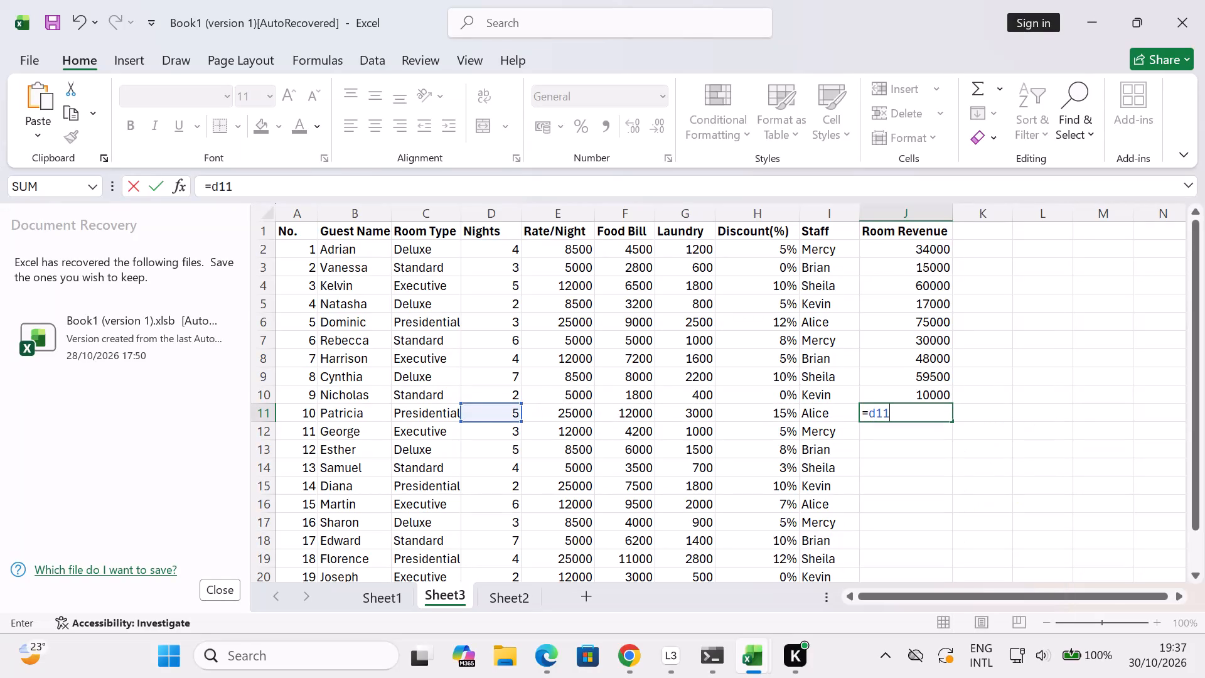
Complete the formula =d11*e11 in J11 to calculate Patricia's Room Revenue.
key(shift+parenleft)
key(BackSpace)
key(shift+asterisk)
key(e)
text(11)
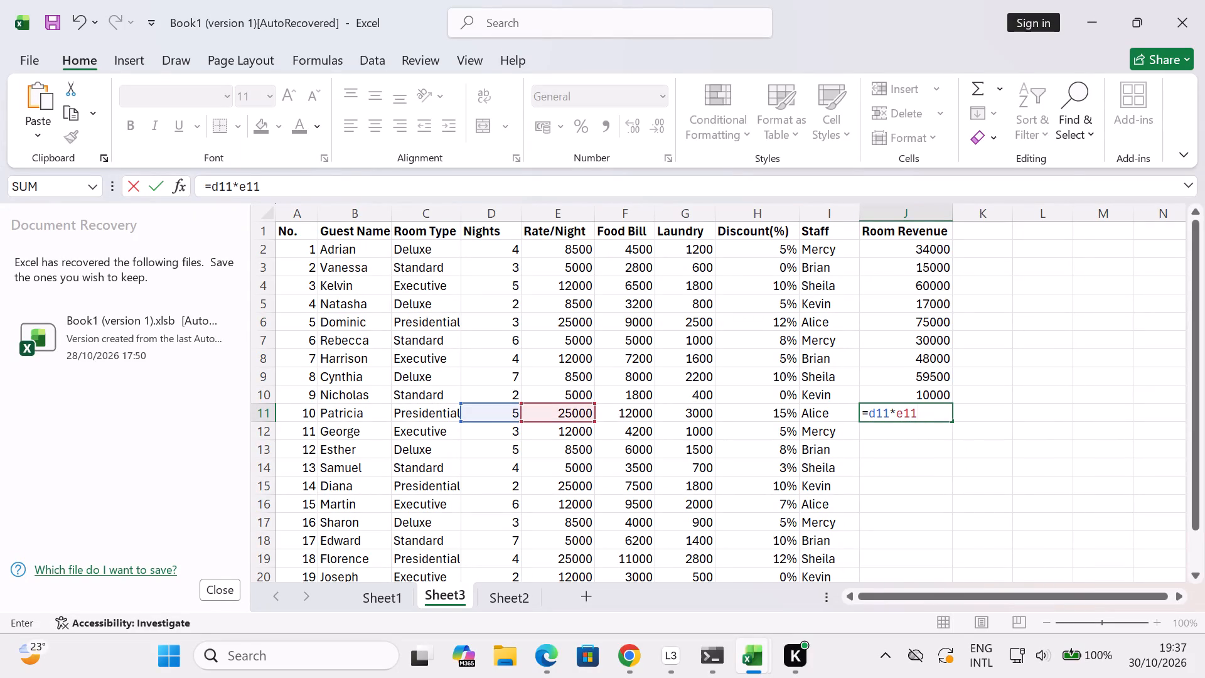
key(Return)
Enter the formula =d12*e12 in J12 to calculate George's Room Revenue.
key(equal)
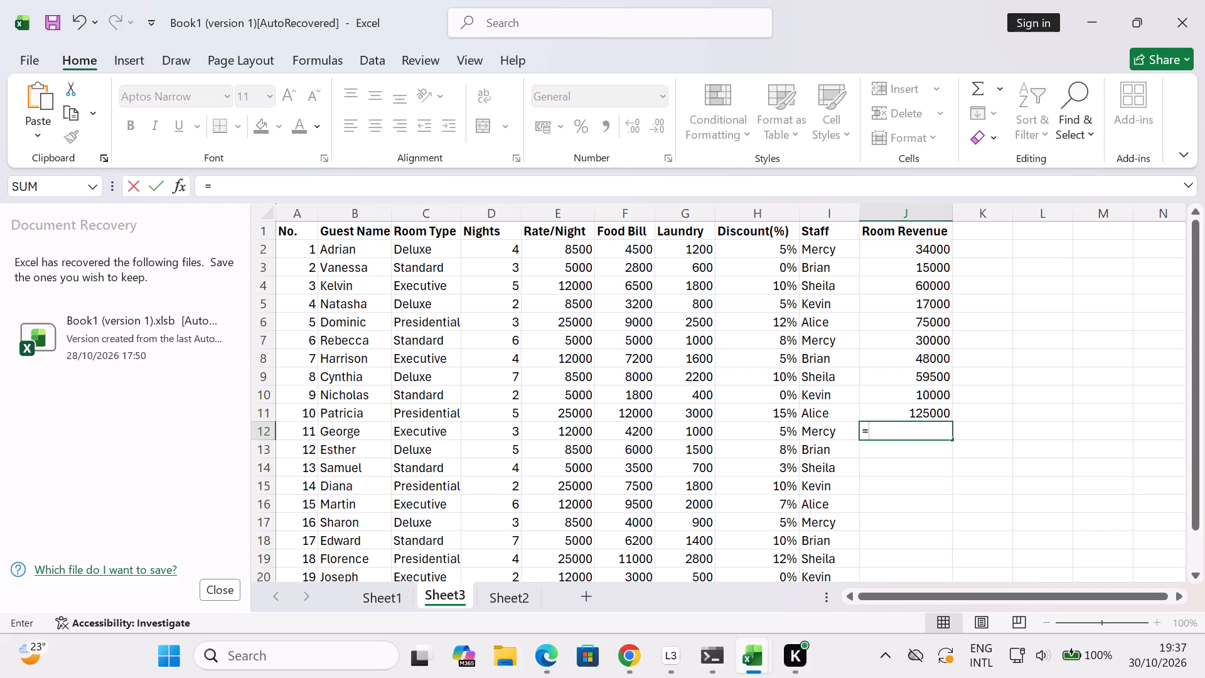
text(d12)
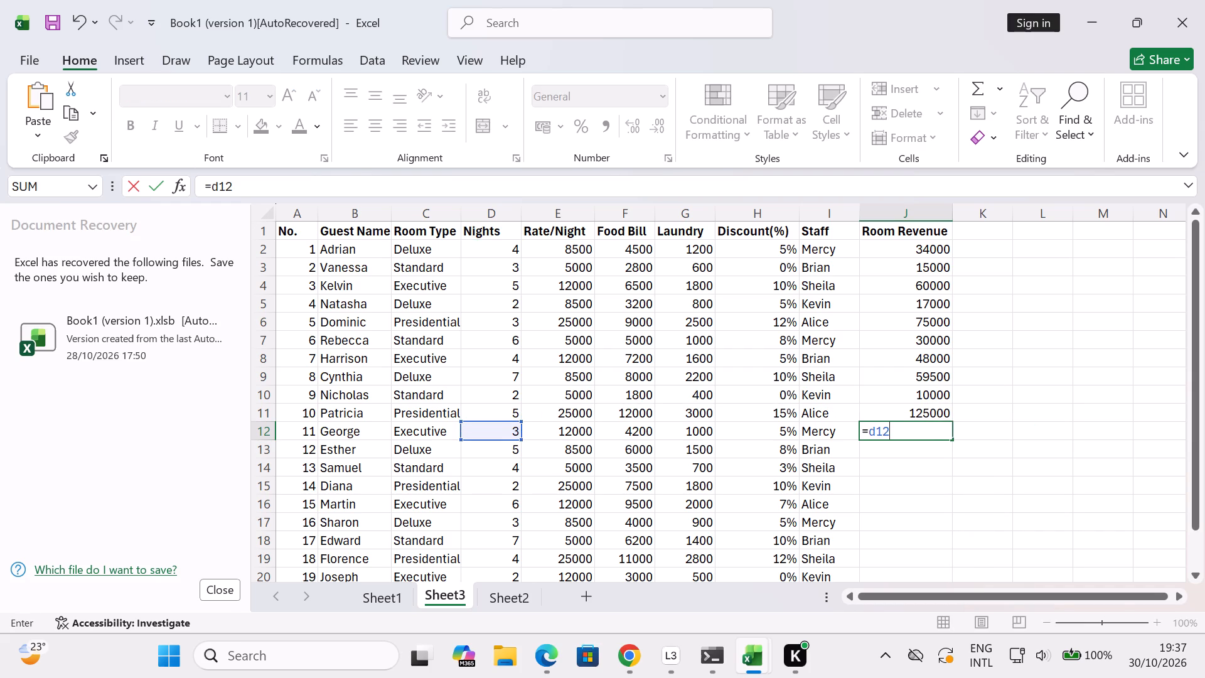
key(shift+asterisk)
text(e12)
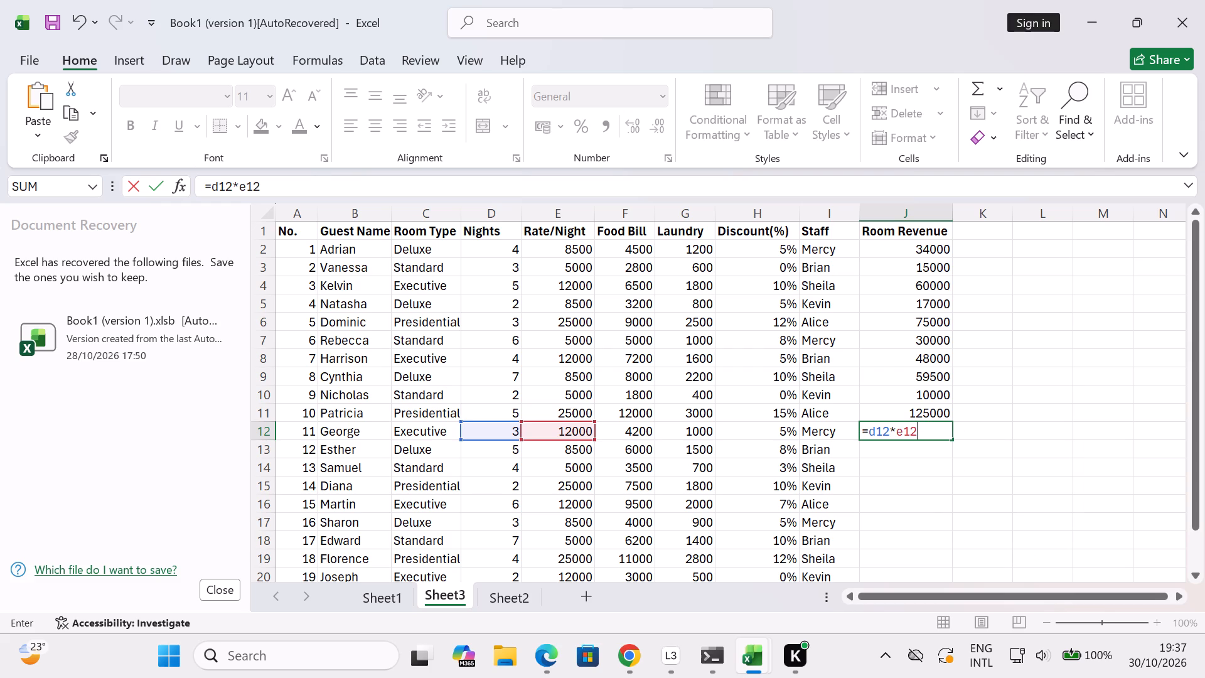
key(Return)
Enter the formula =d13*e13 in J13 to calculate Esther's Room Revenue.
key(equal)
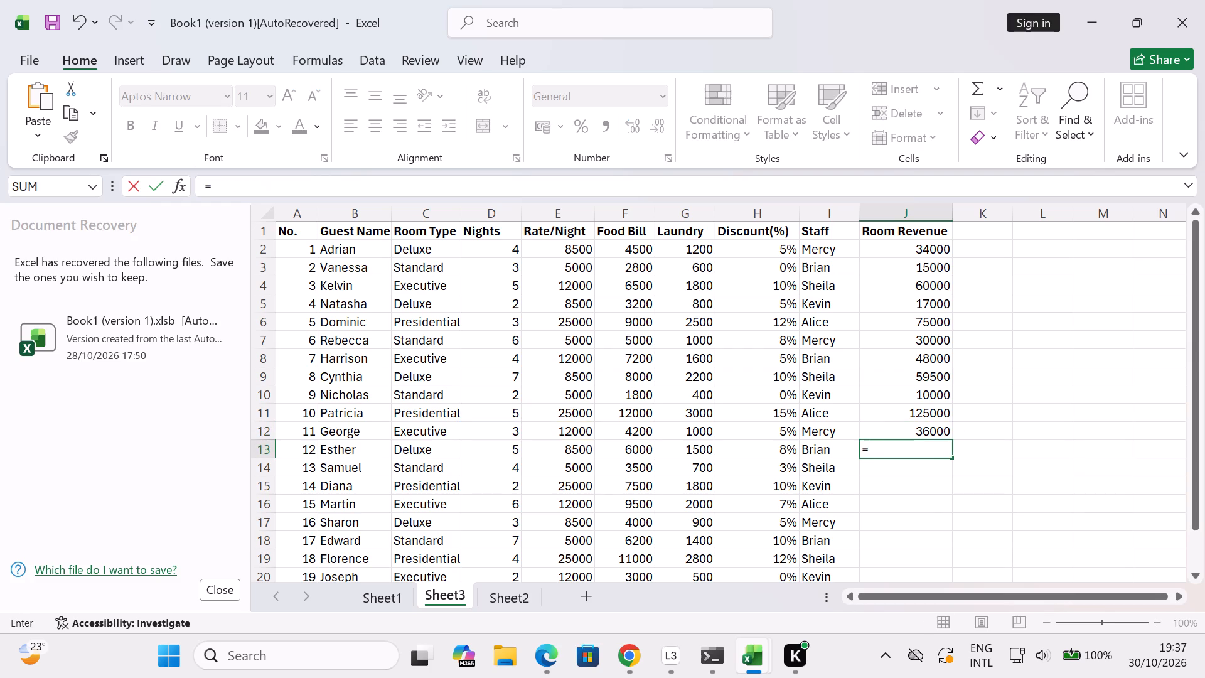
text(d13)
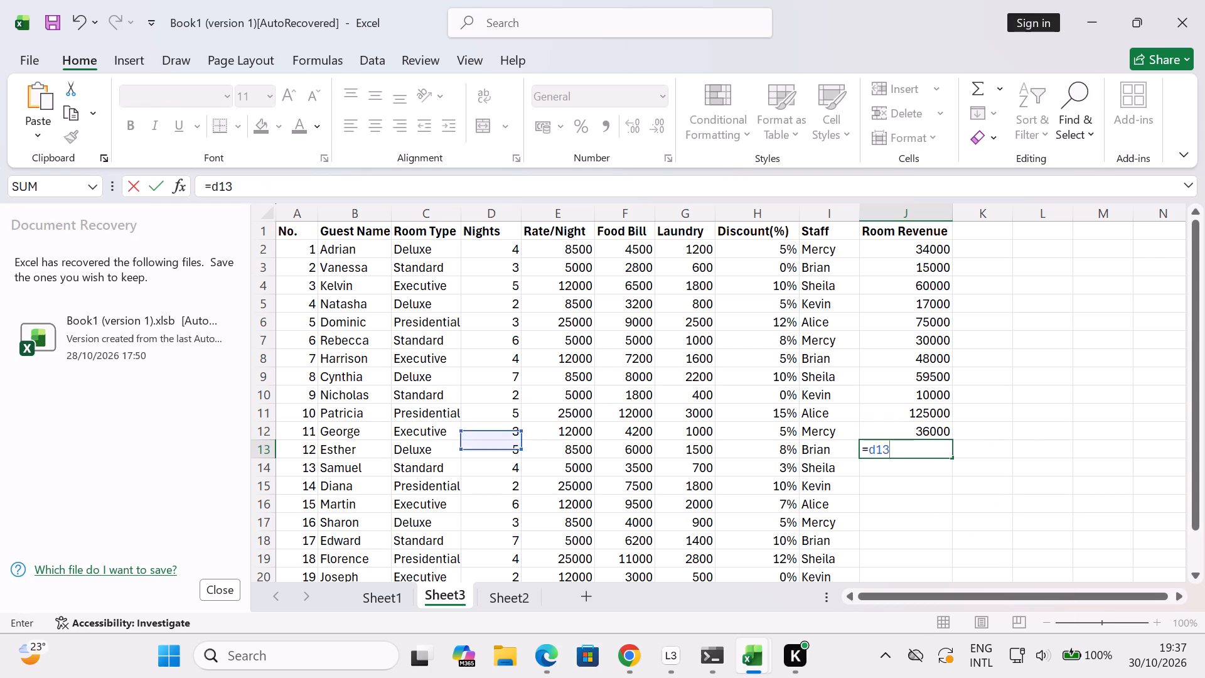
key(shift+asterisk)
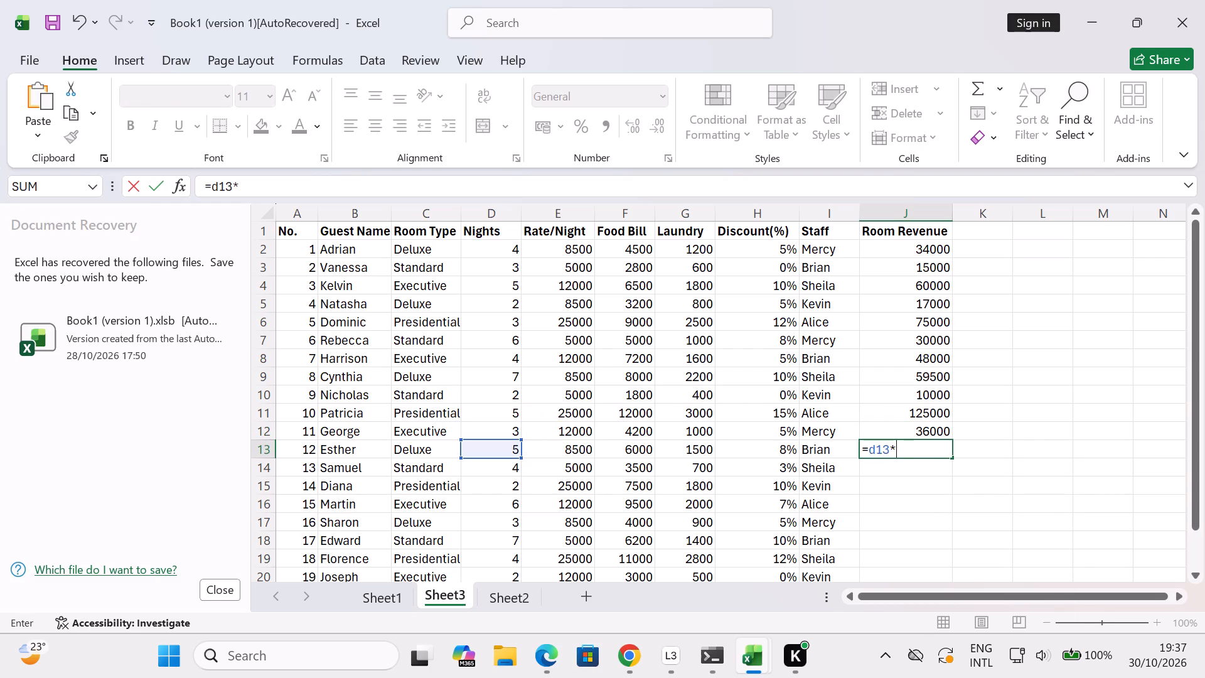
text(e13)
key(Return)
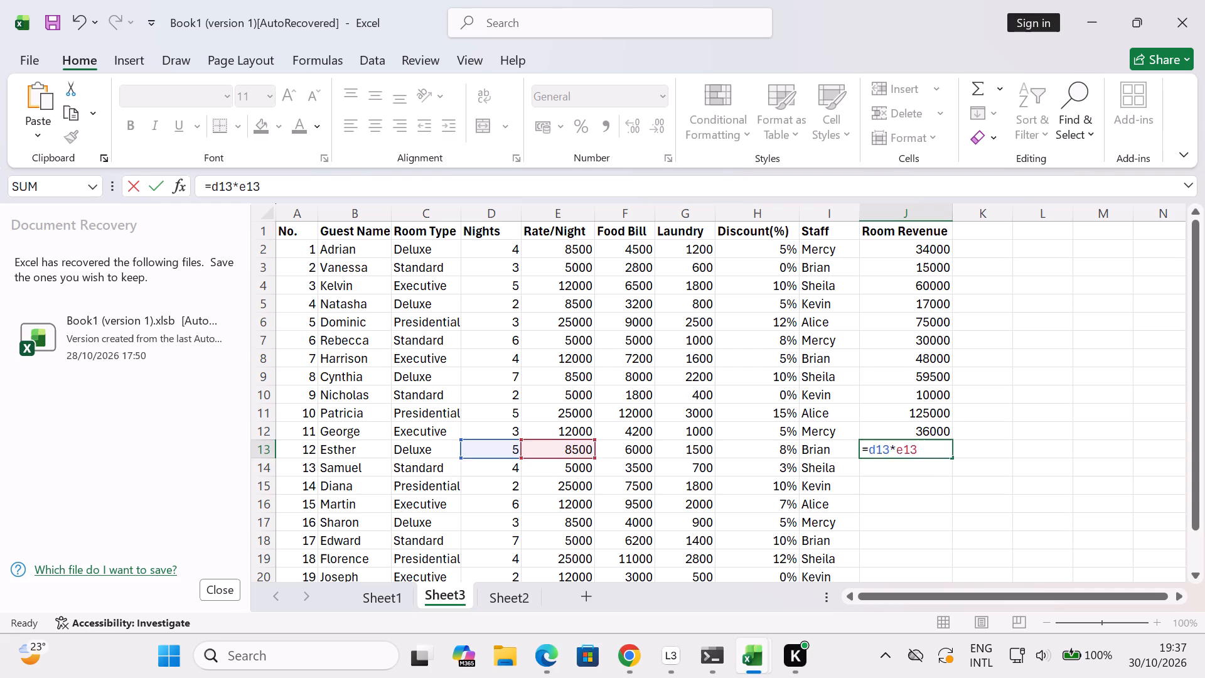
Enter the formula =d14*e14 in J14 to calculate Samuel's Room Revenue.
key(equal)
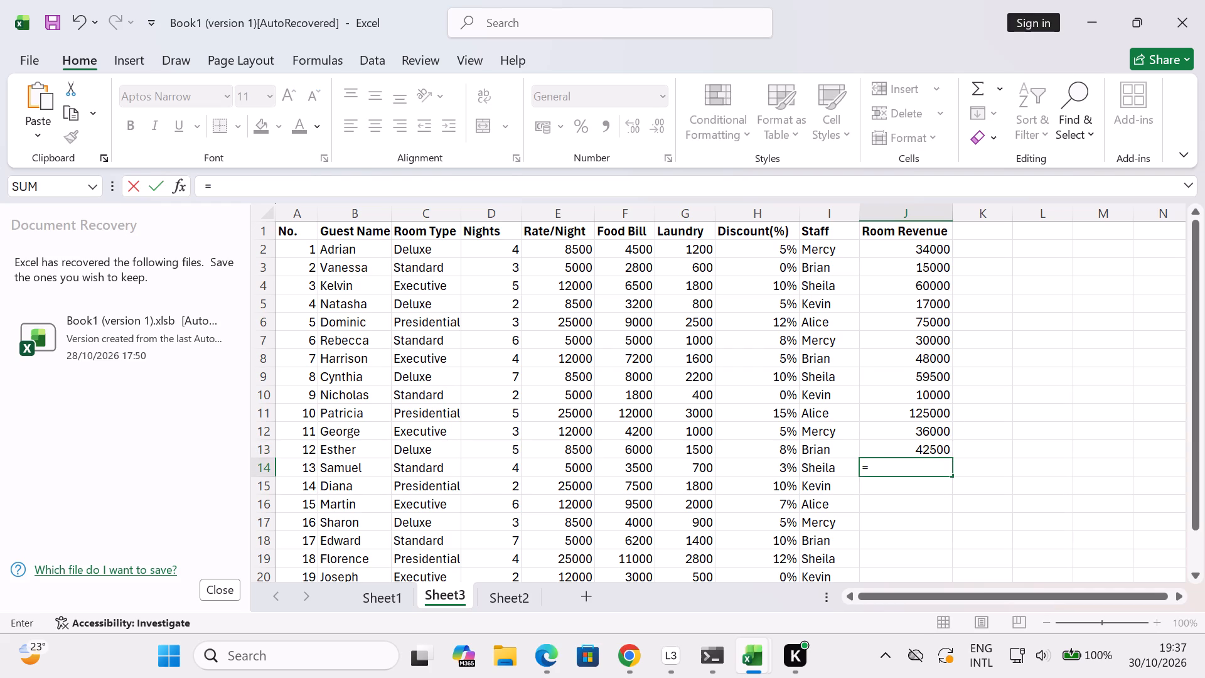
click(1026, 422)
key(d)
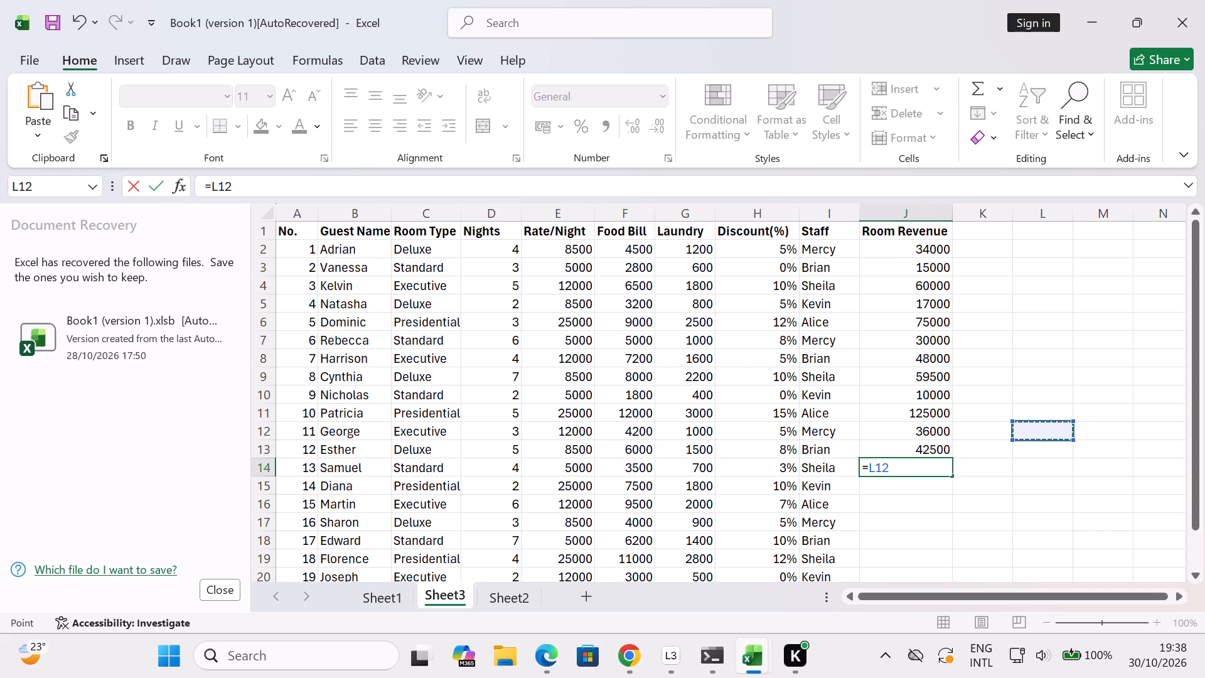
key(BackSpace)
key(BackSpace)
key(BackSpace)
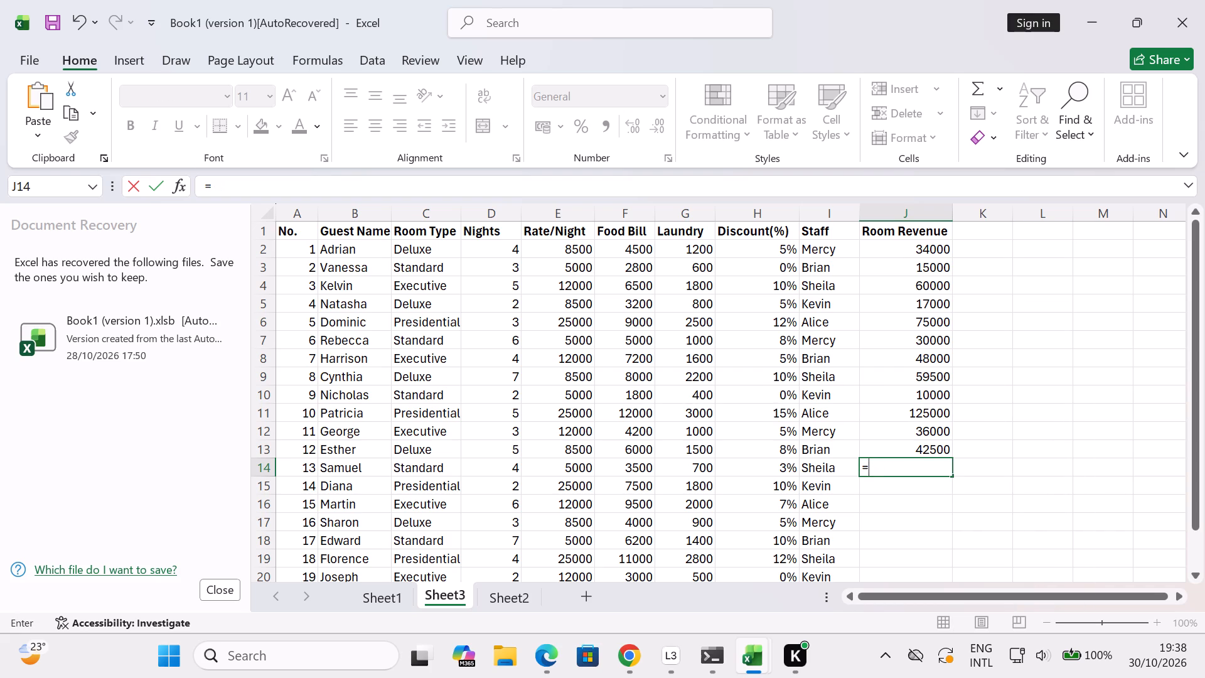
key(d)
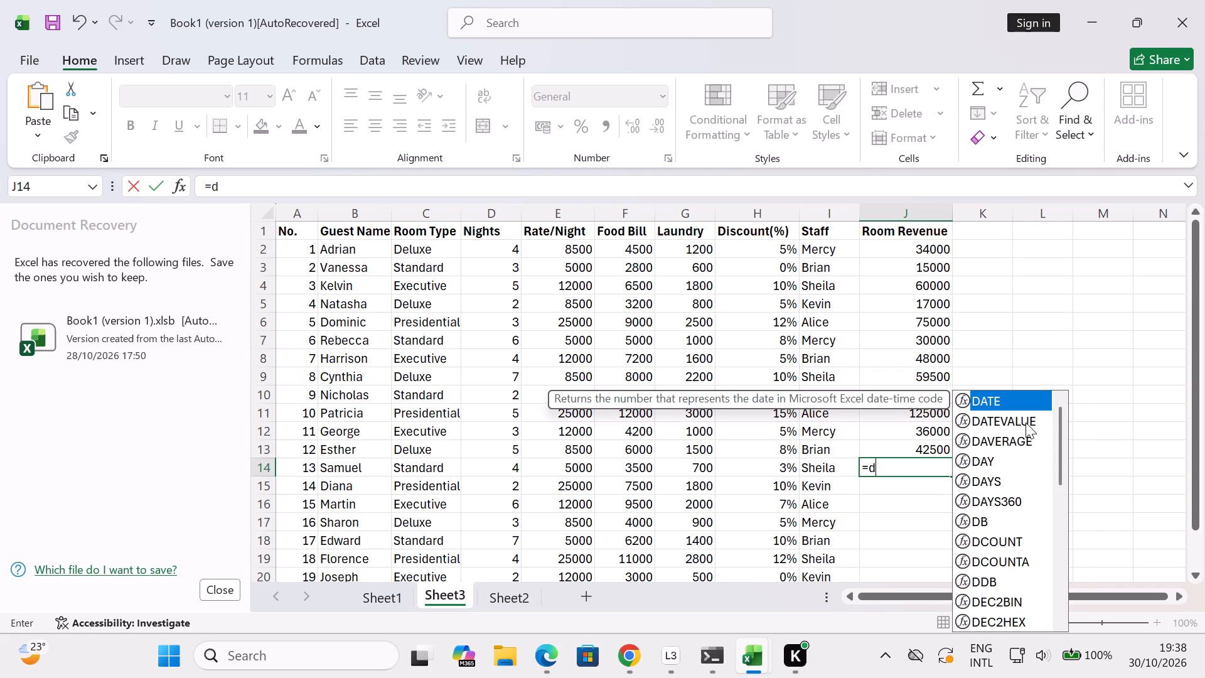
text(14)
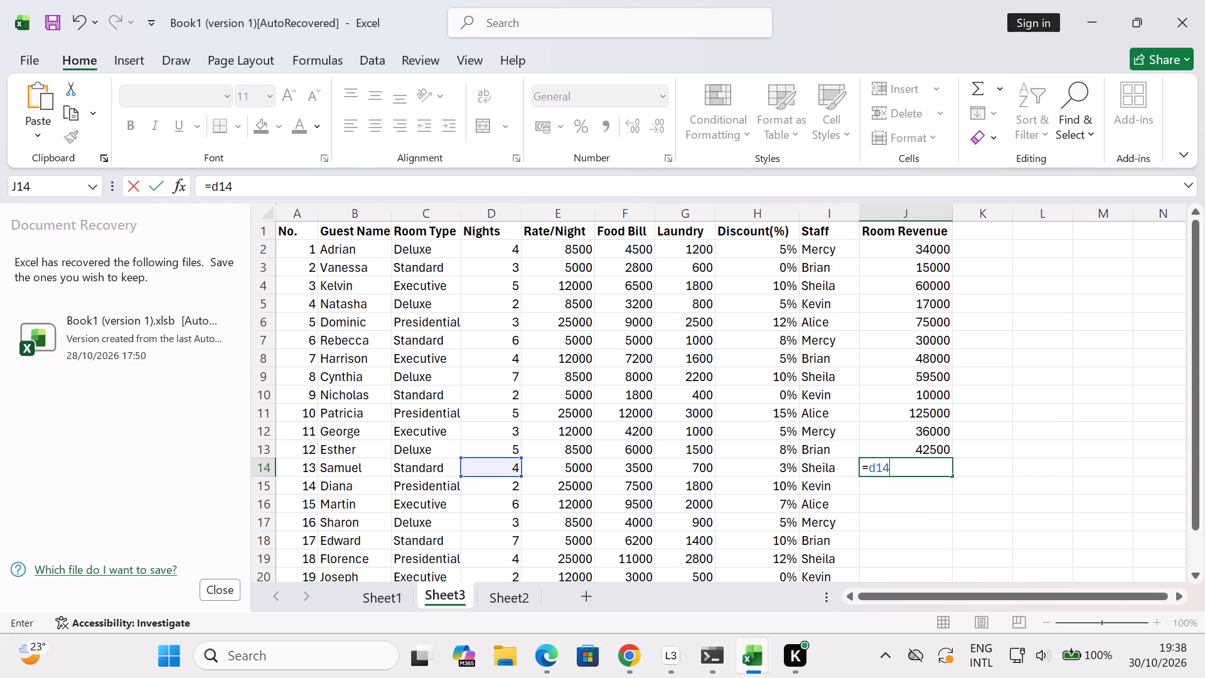
key(shift+asterisk)
text(e14)
key(Return)
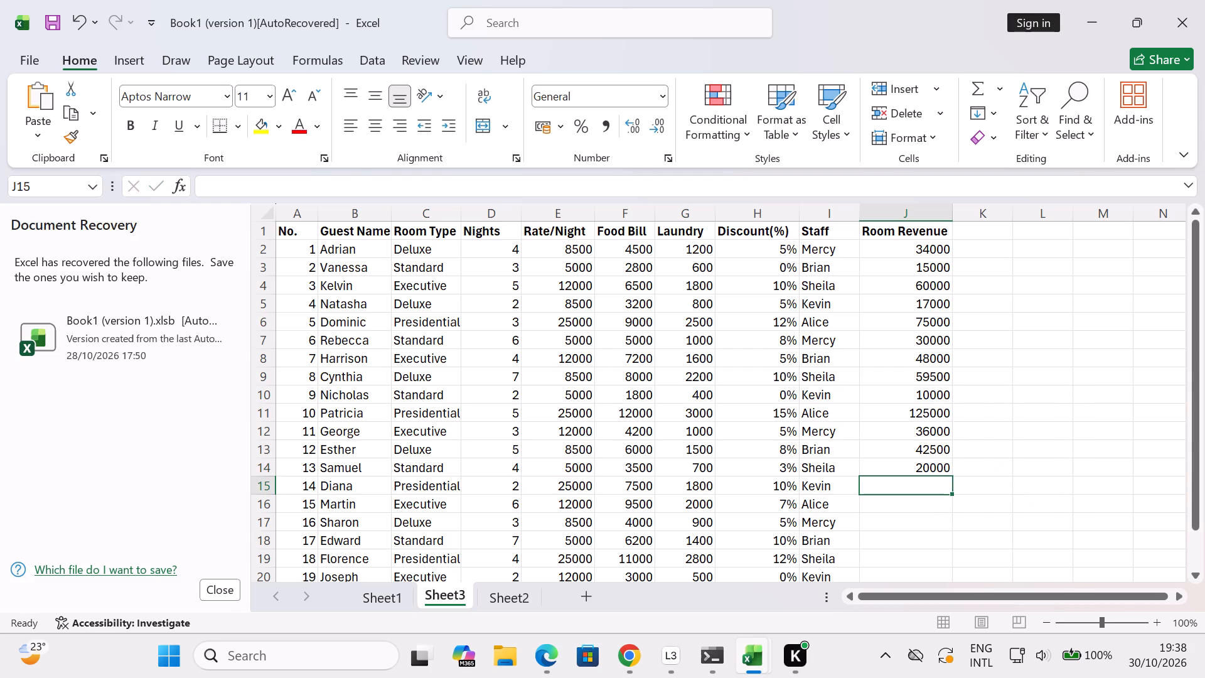
Enter the formula =d15*e15 in J15 to calculate Diana's Room Revenue.
key(equal)
text(d15)
key(shift+asterisk)
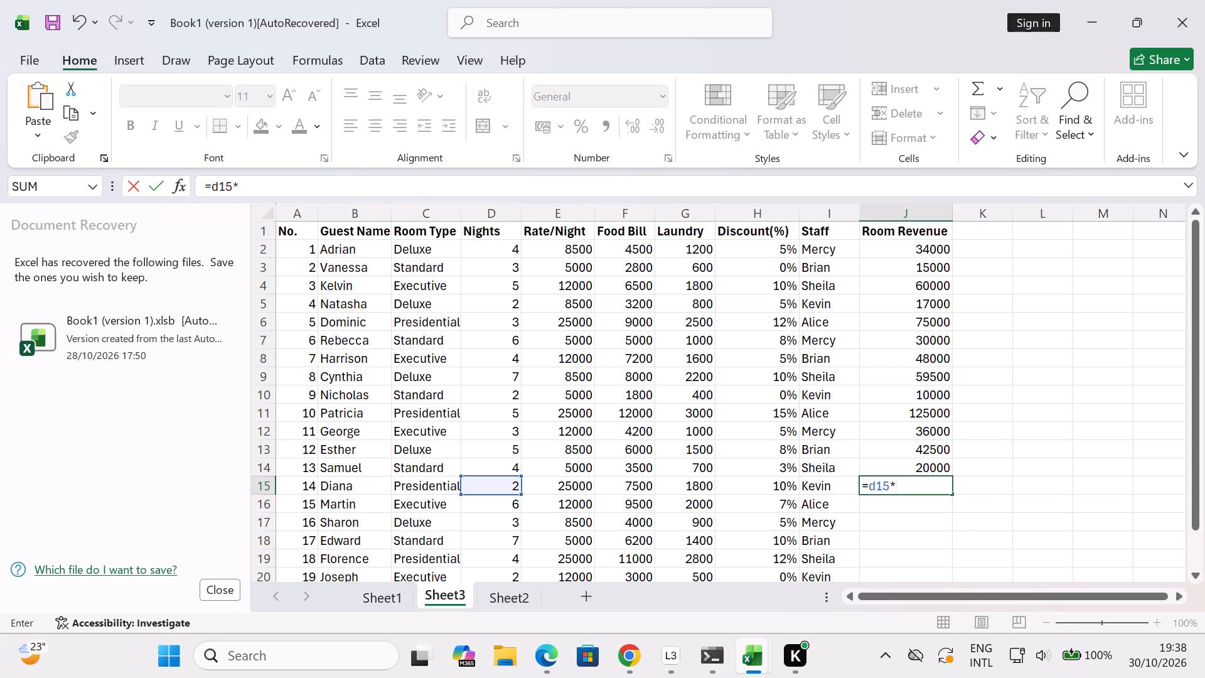
text(e15)
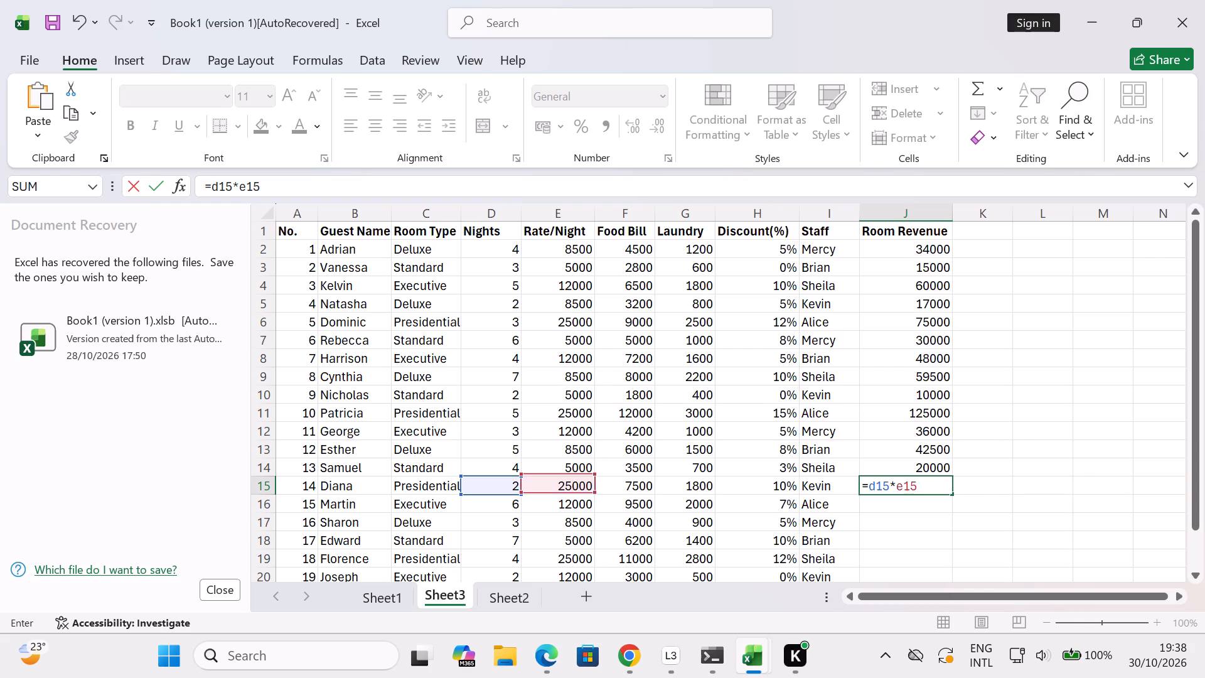
key(Return)
Enter the formula =d16*e16 in J16 to calculate Martin's Room Revenue.
key(equal)
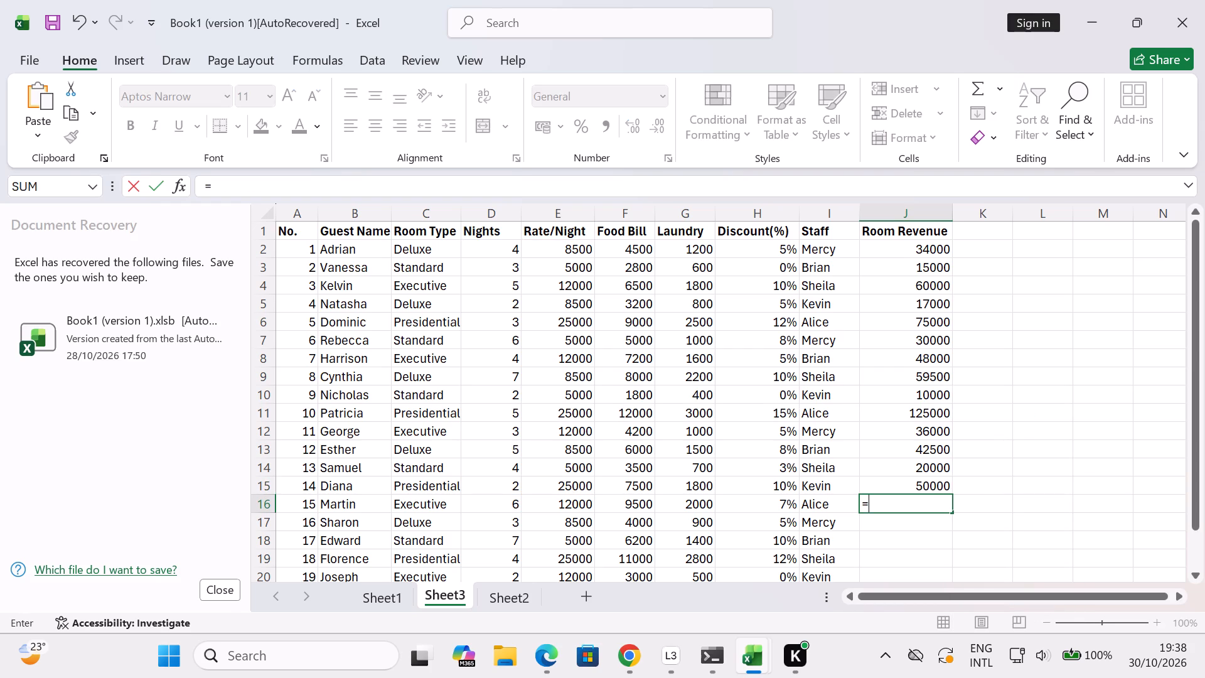
text(d16)
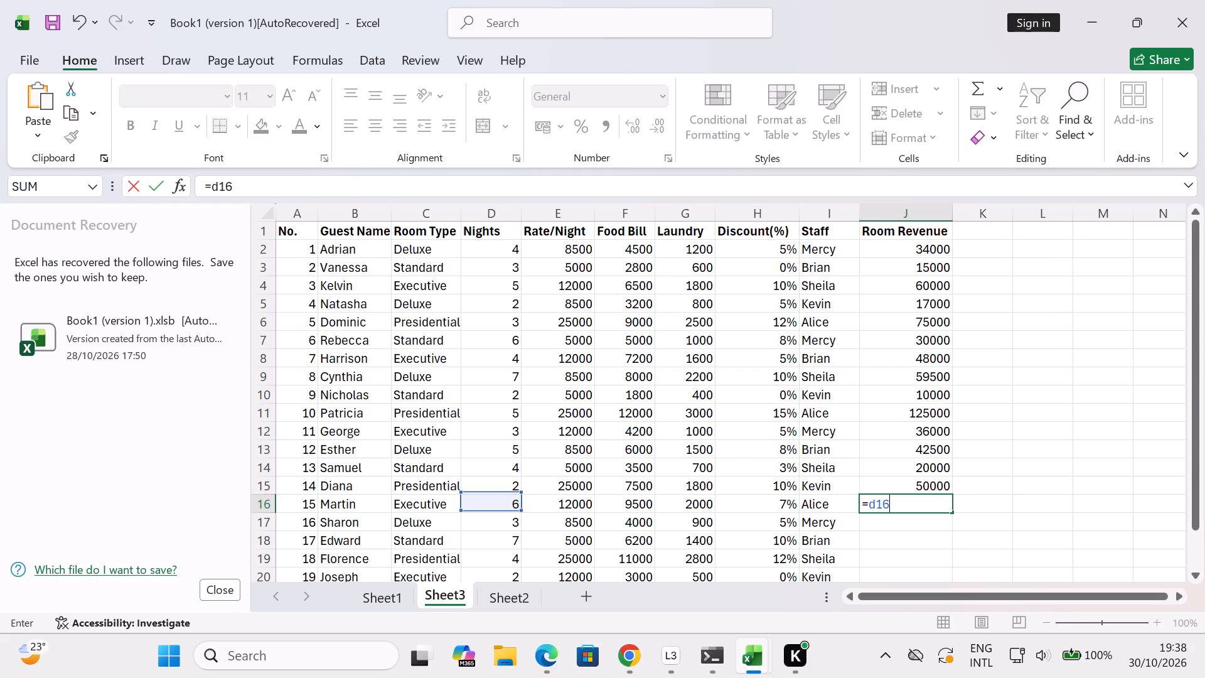
key(shift+asterisk)
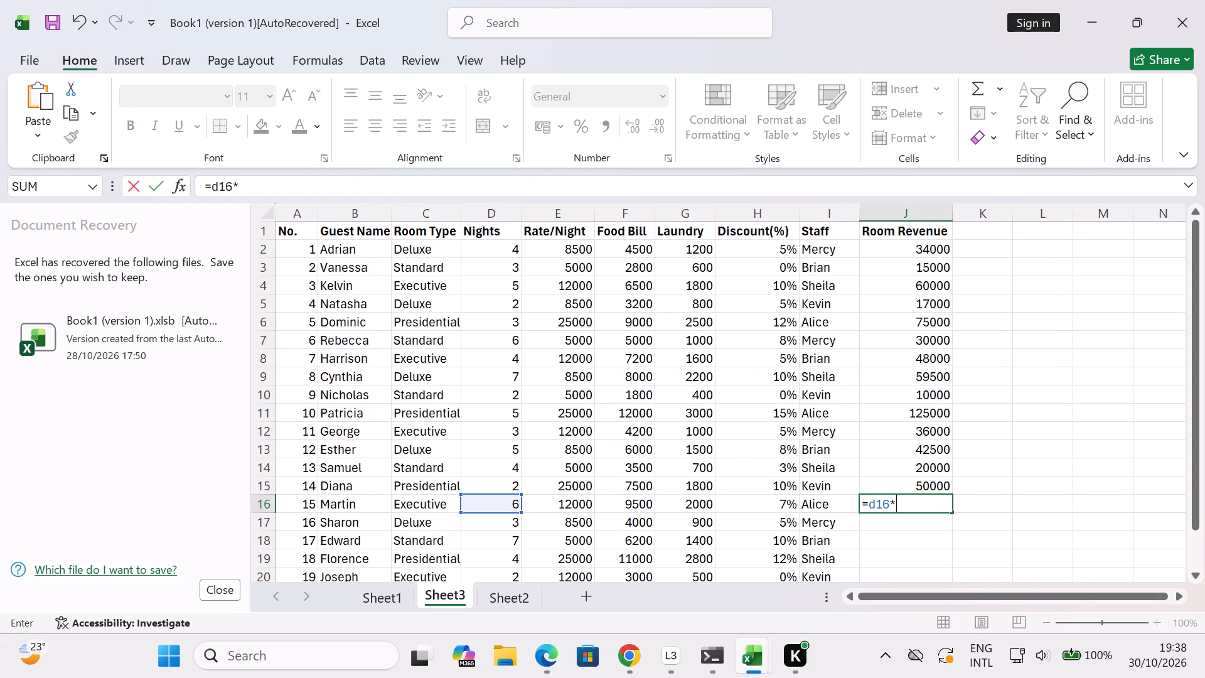
text(e16)
key(Return)
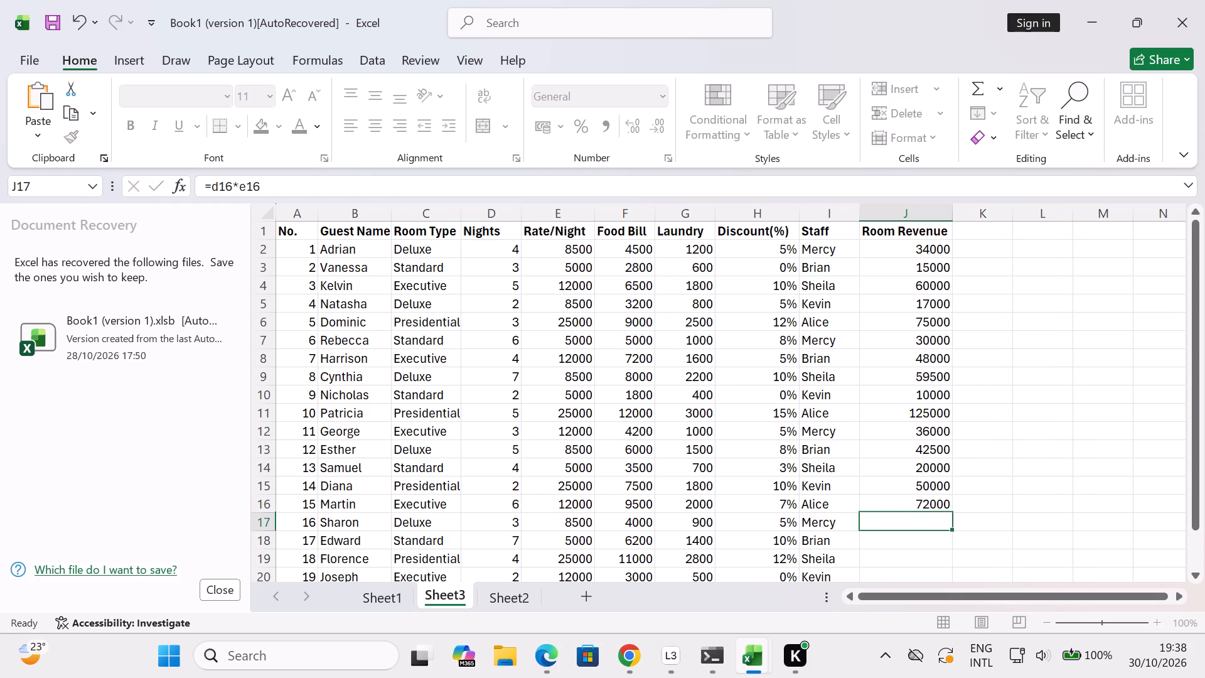
Enter the formula =d17*e17 in J17 to calculate Sharon's Room Revenue.
key(equal)
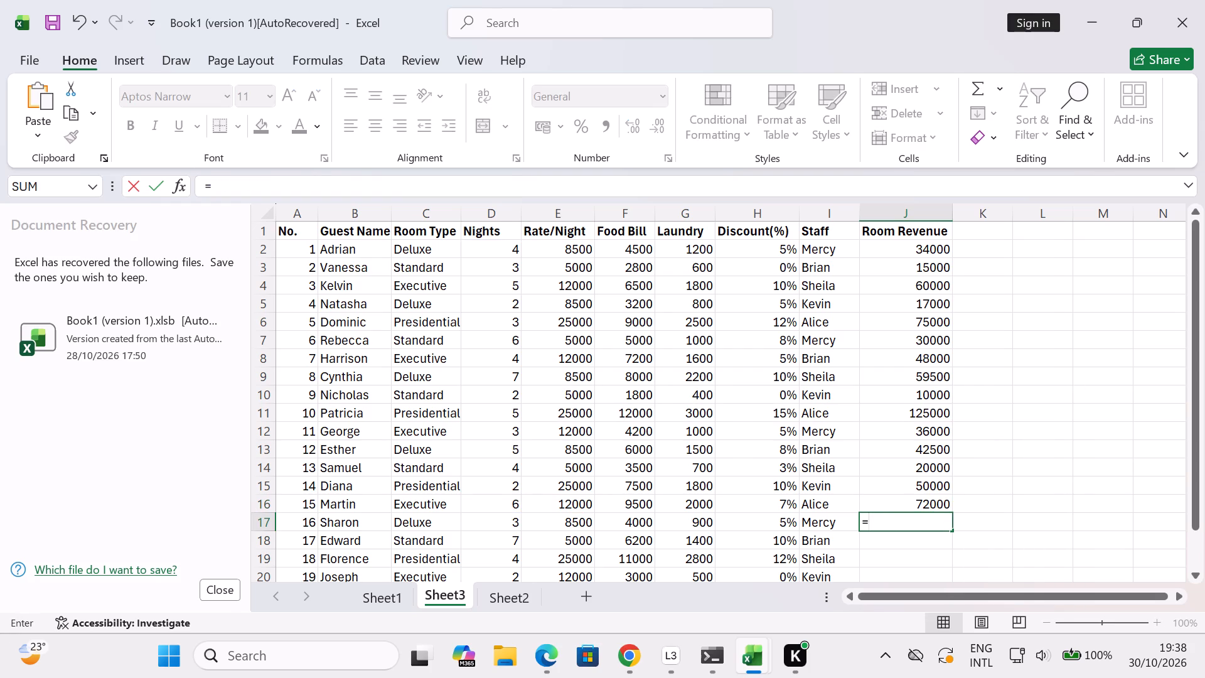
text(d1)
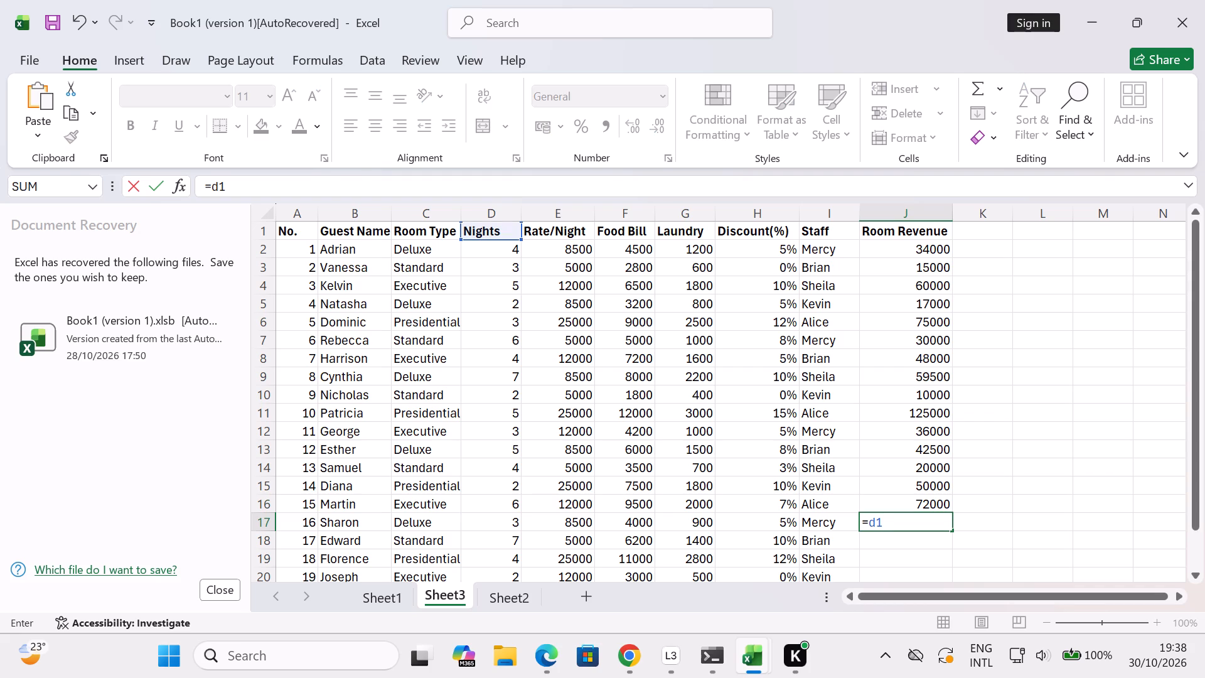
key(7)
key(shift+asterisk)
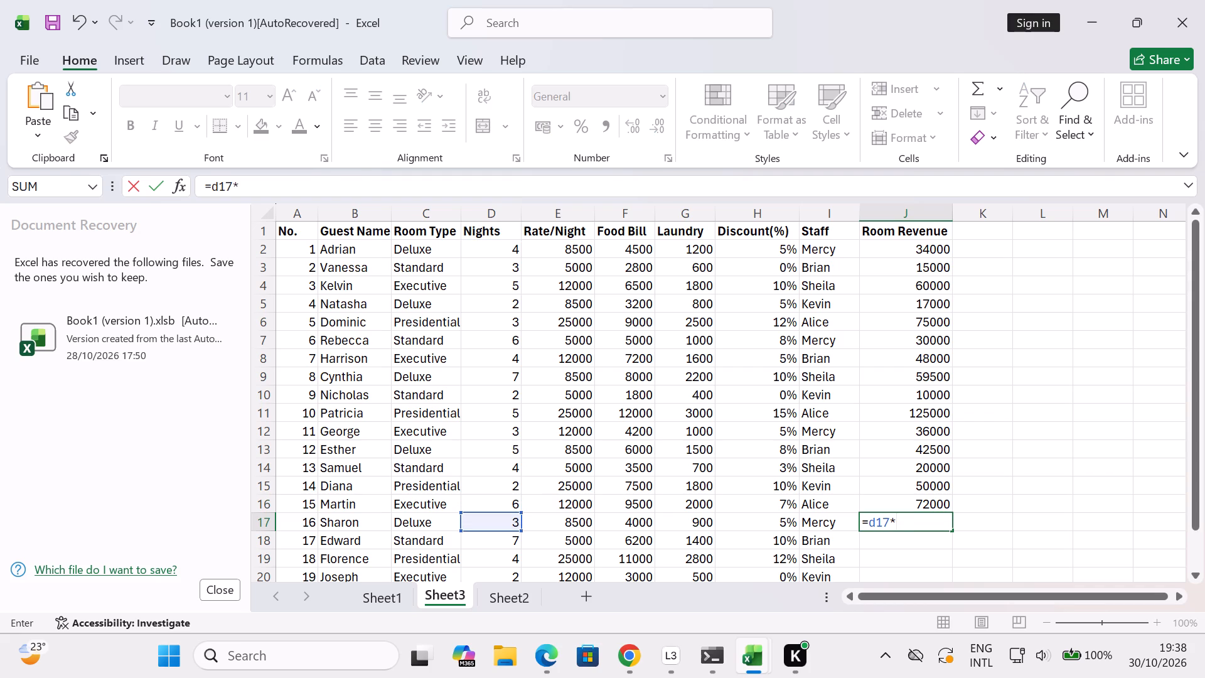
text(e1)
key(7)
key(Return)
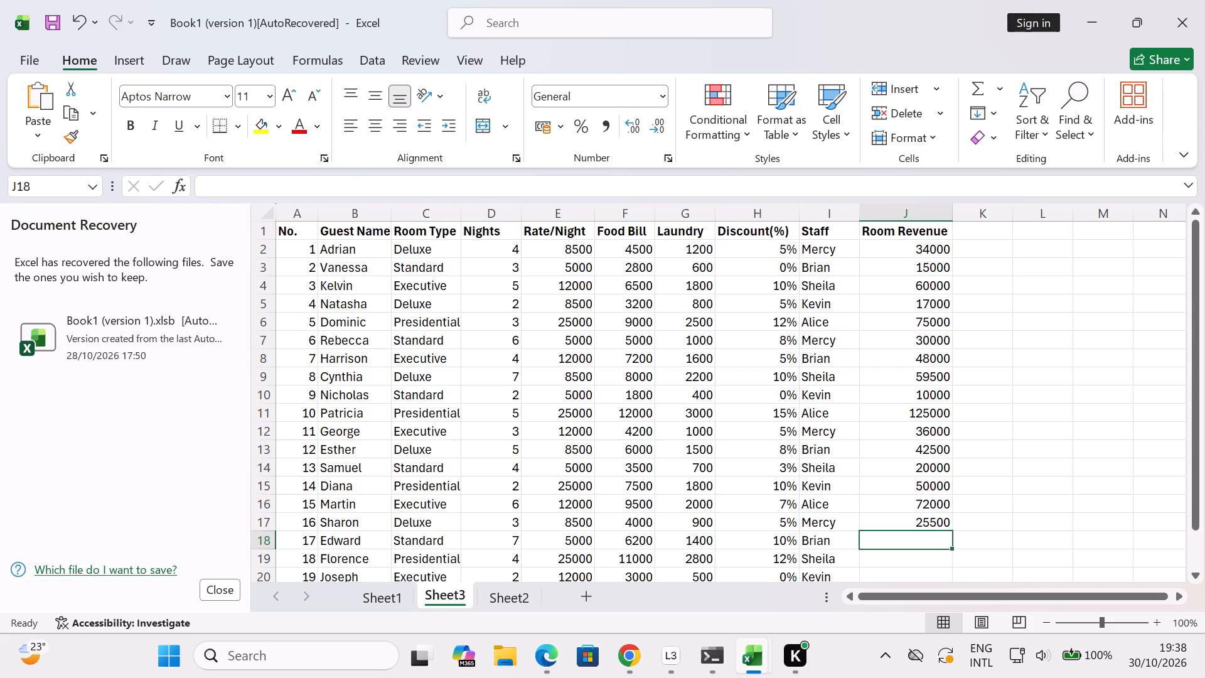
Enter the formula =d18*e18 in J18 to calculate Edward's Room Revenue.
key(equal)
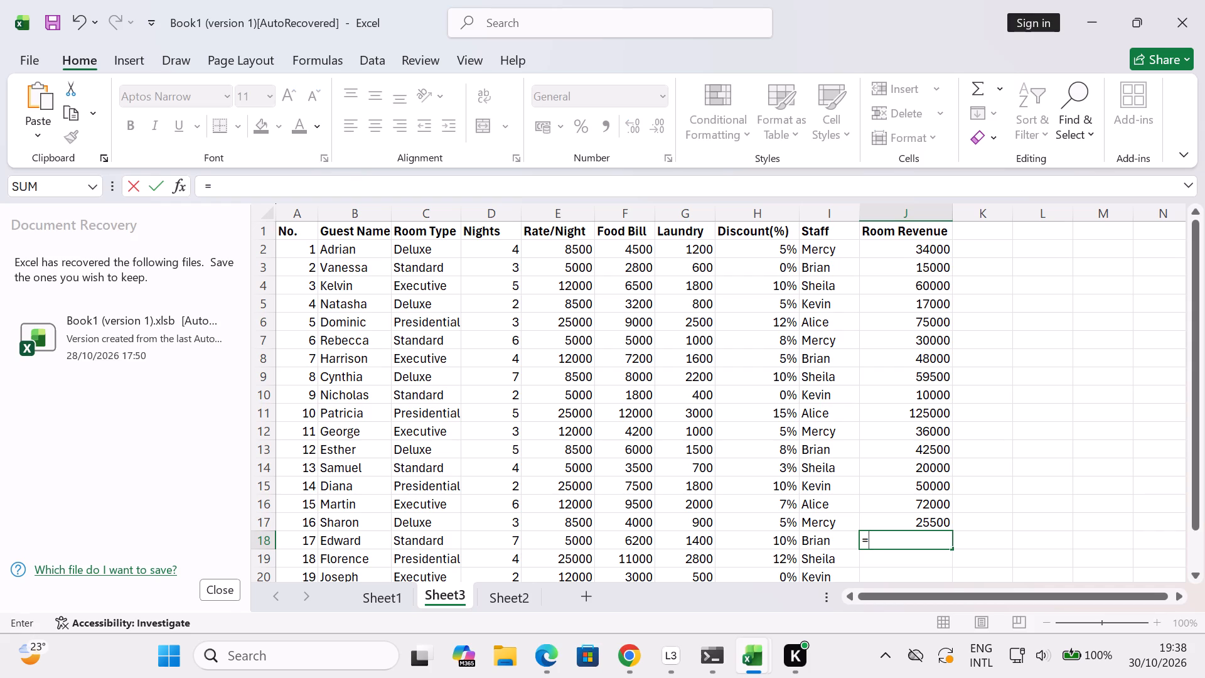
text(d1)
key(8)
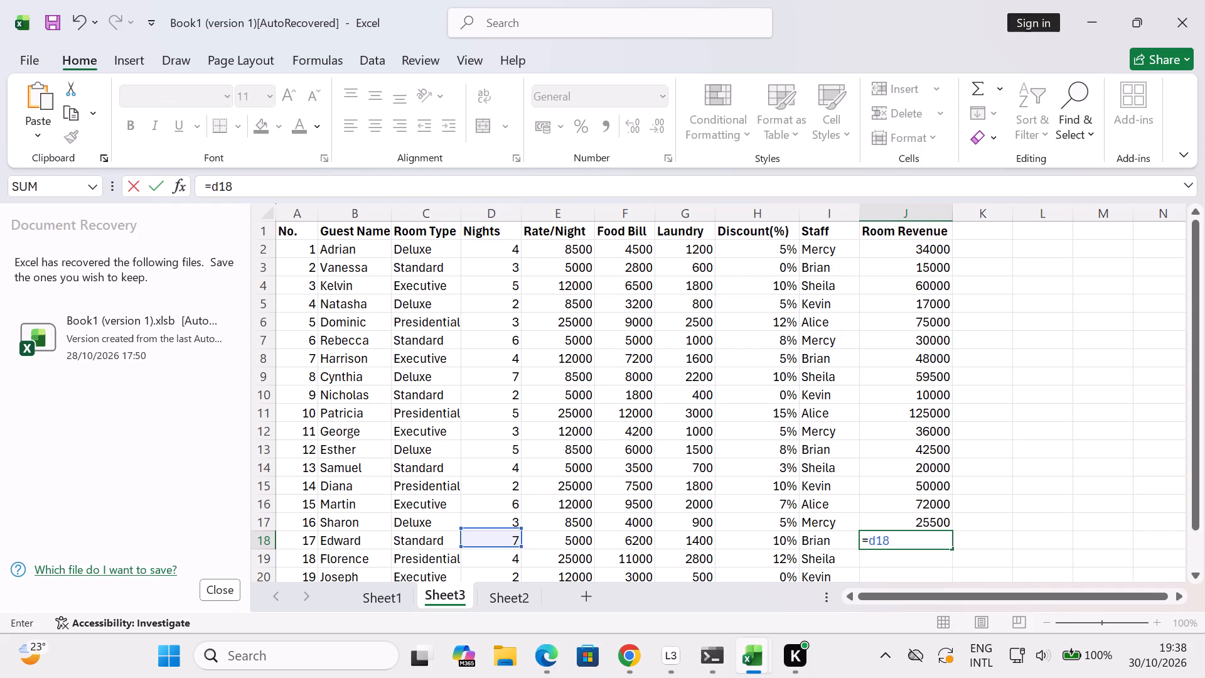
key(shift+asterisk)
text(e1)
key(8)
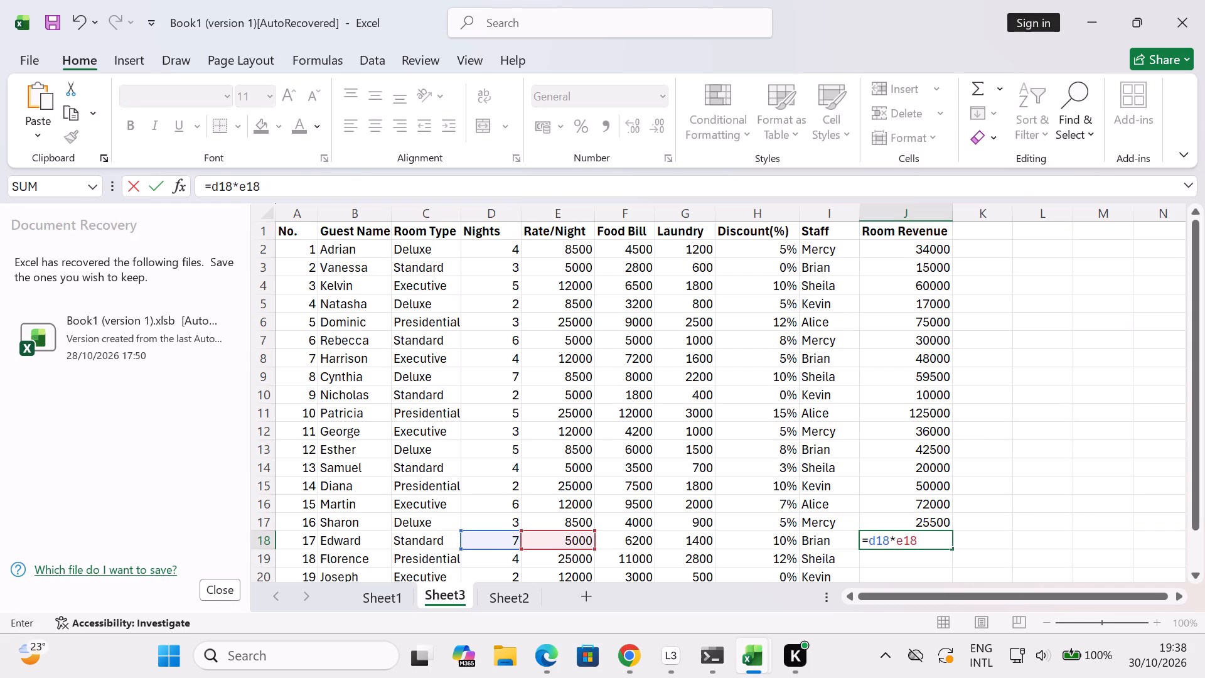
key(Return)
Enter the formula =d19*e19 in J19 to calculate Florence's Room Revenue.
key(equal)
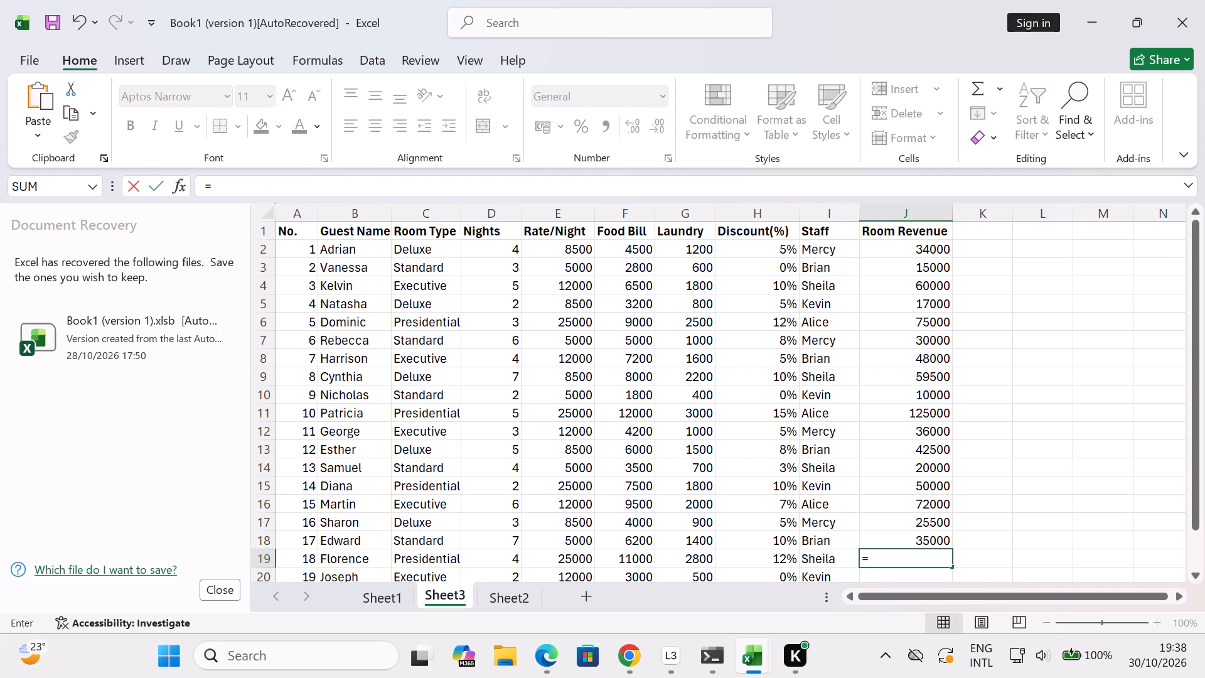
key(d)
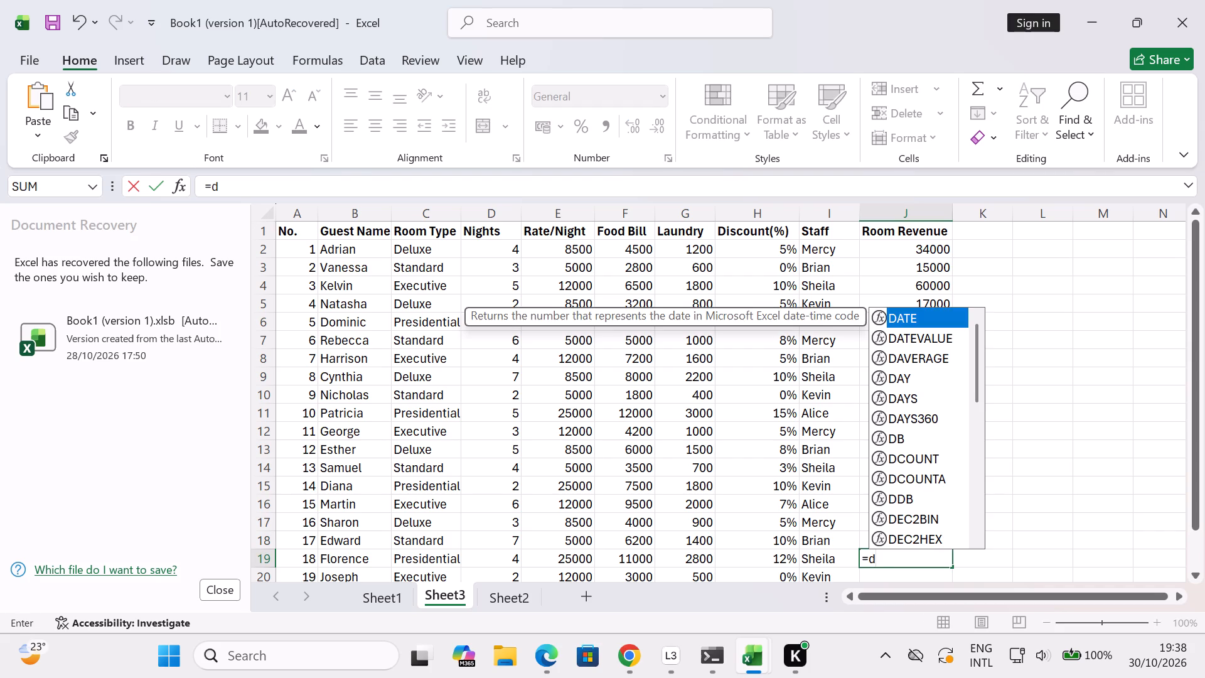
key(1)
key(9)
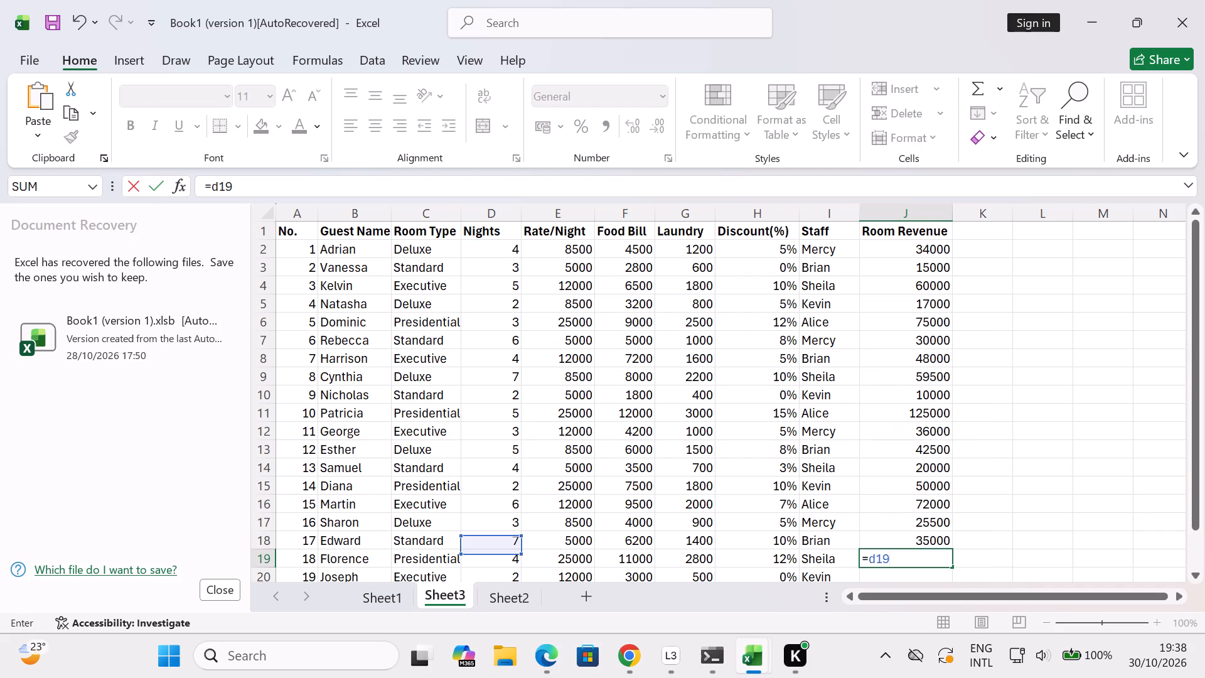
key(shift+asterisk)
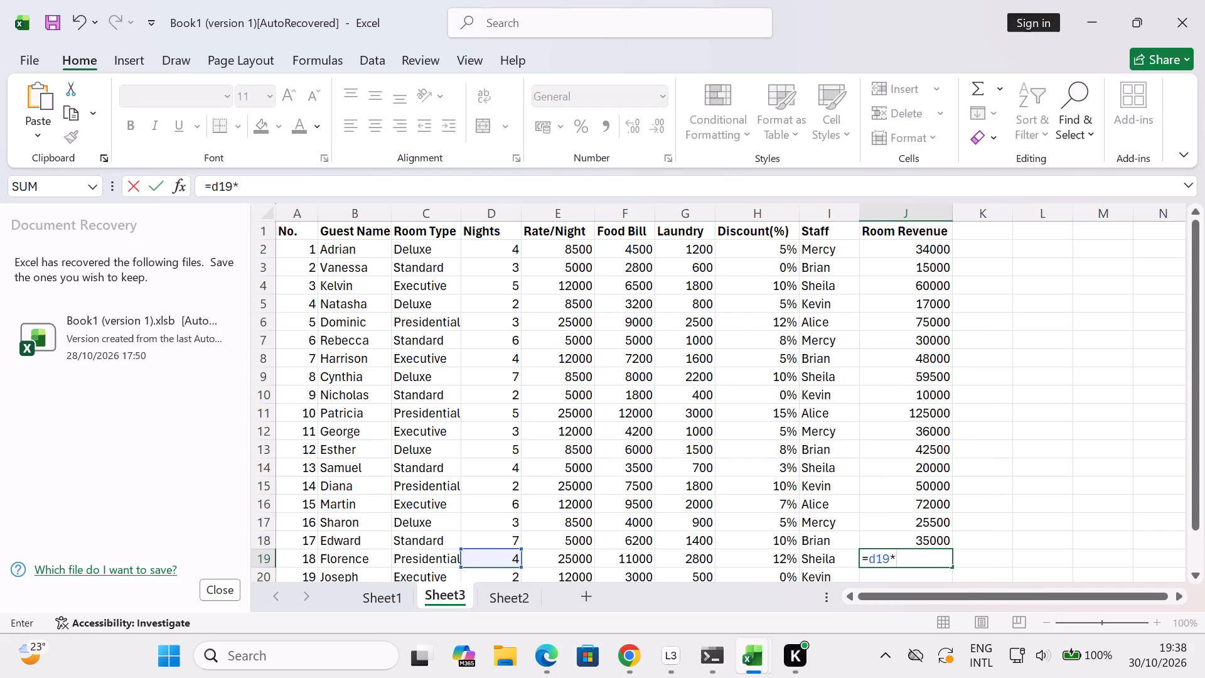
text(e1)
key(9)
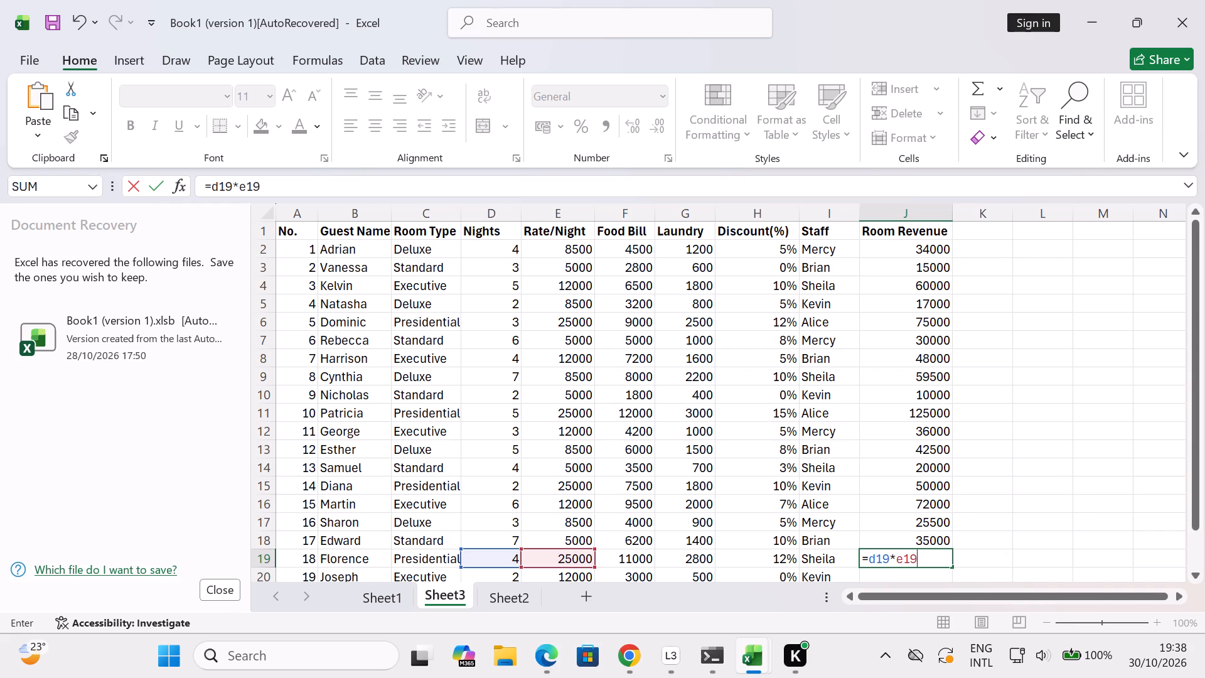
key(Return)
Enter the formula =d20*e20 in J20 to calculate Joseph's Room Revenue.
key(equal)
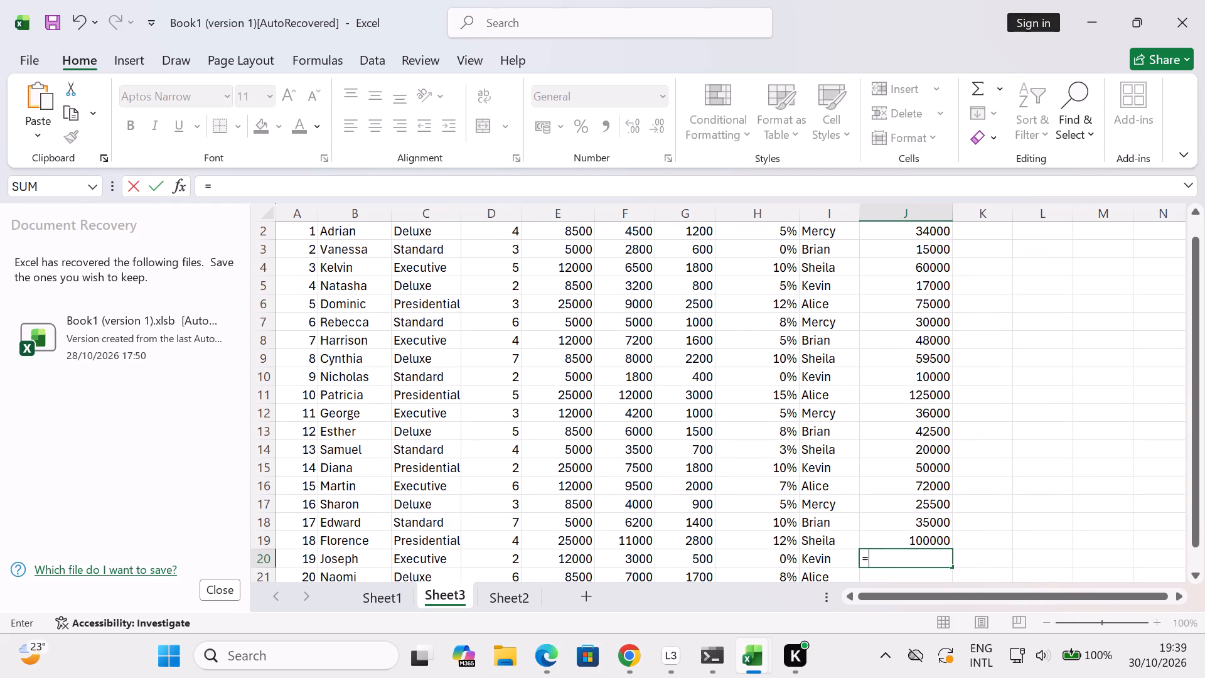
text(d2)
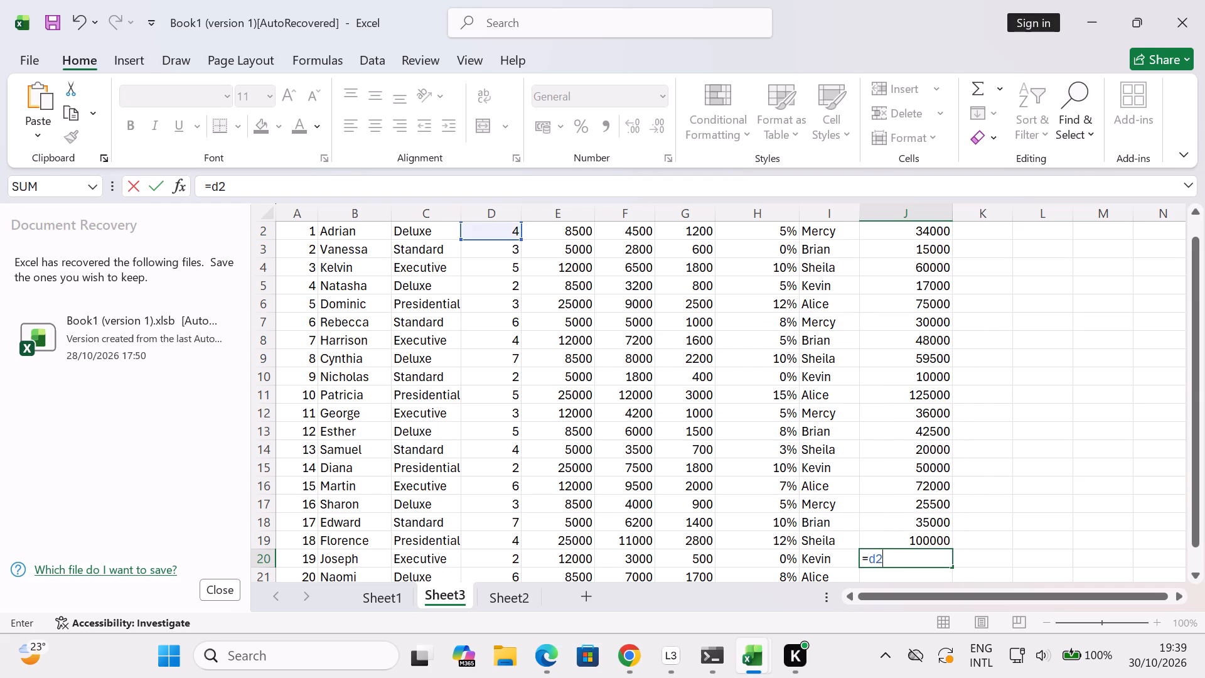
key(0)
key(shift+asterisk)
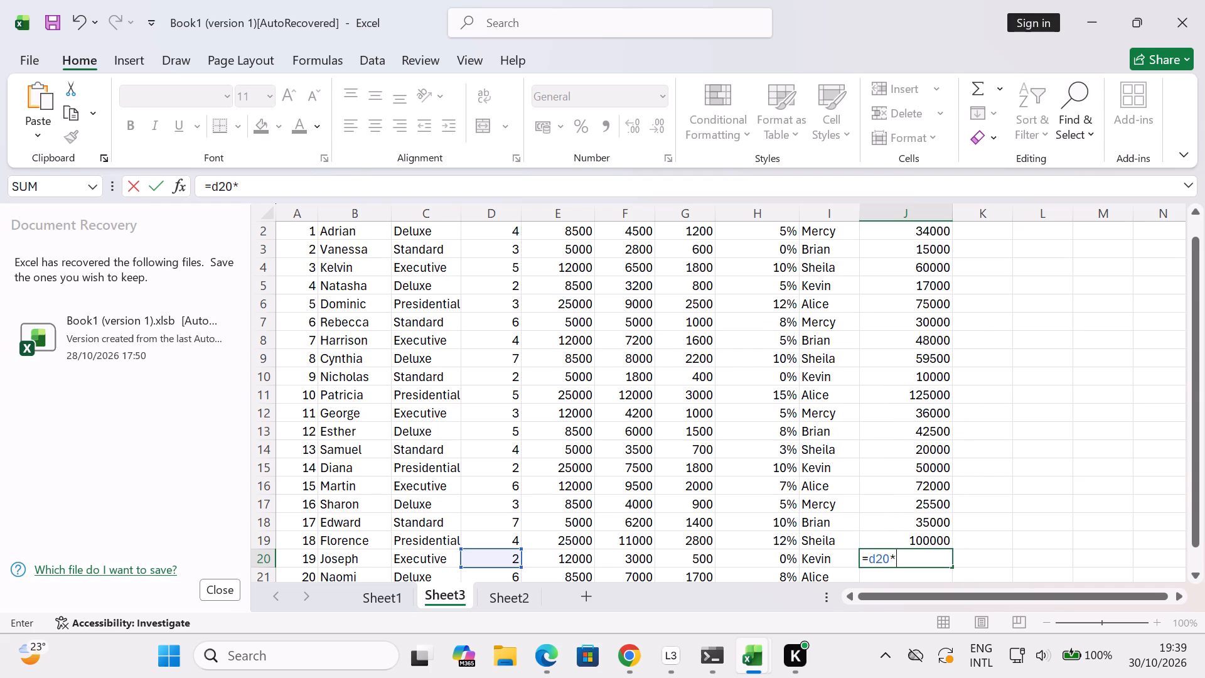
key(e)
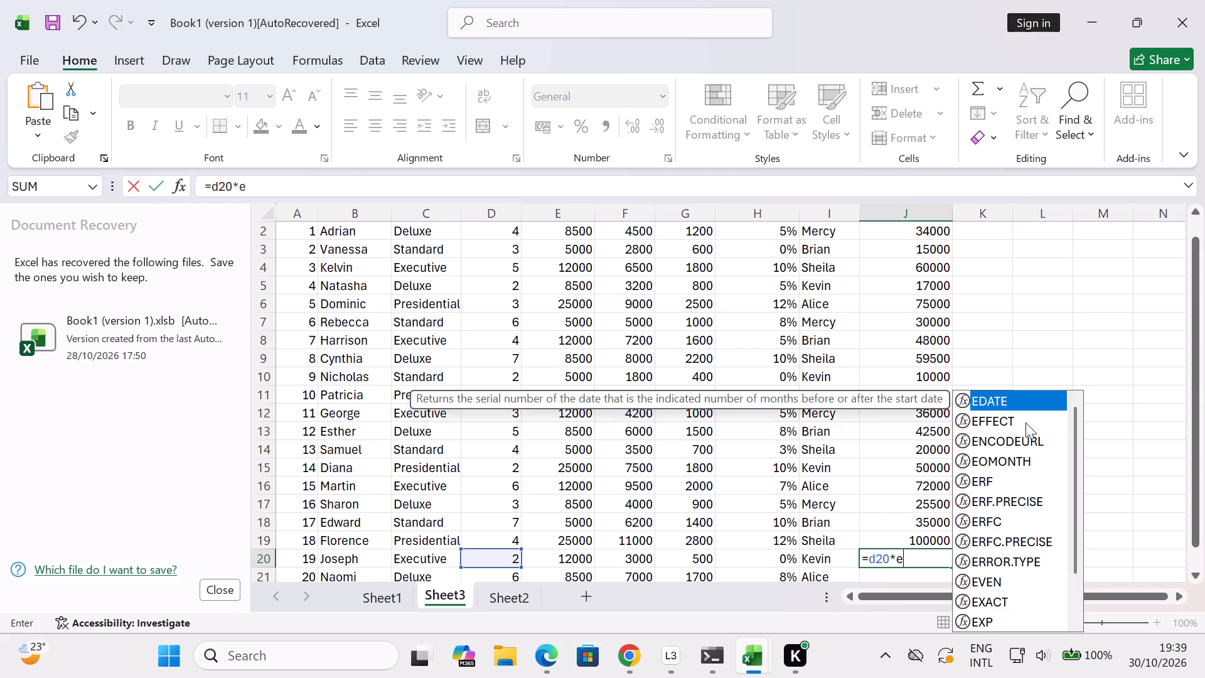
key(2)
key(0)
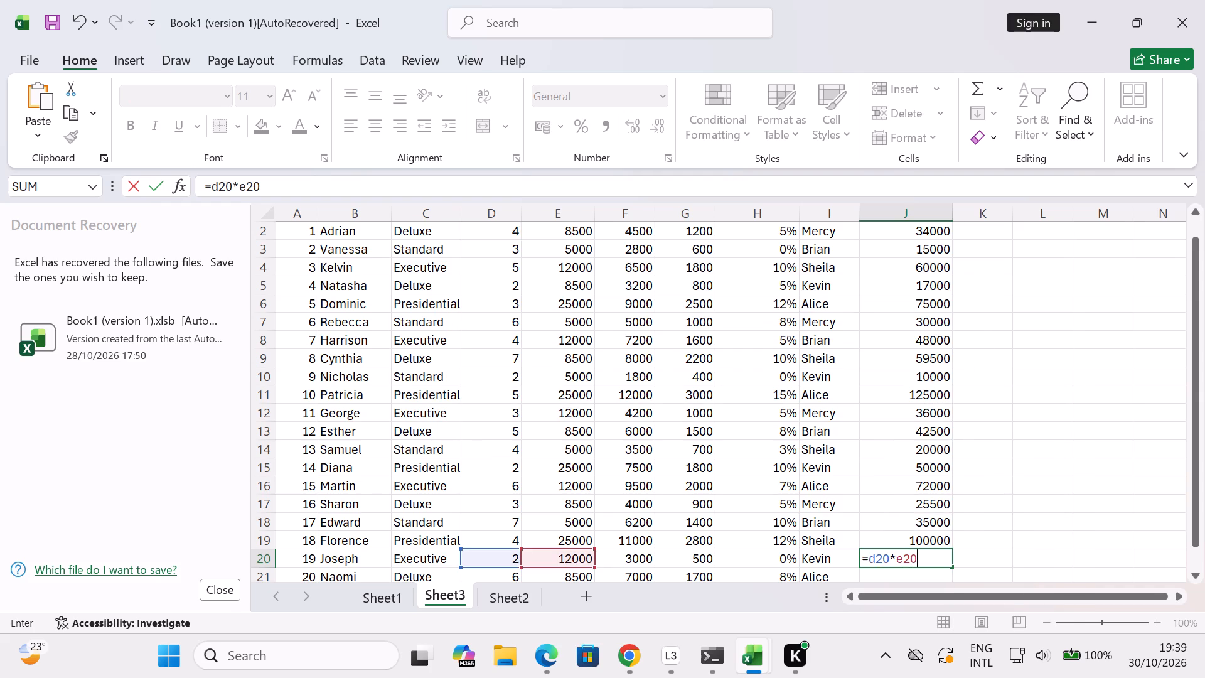
key(Return)
Enter the formula =d21*e21 in J21 to calculate Naomi's Room Revenue.
key(equal)
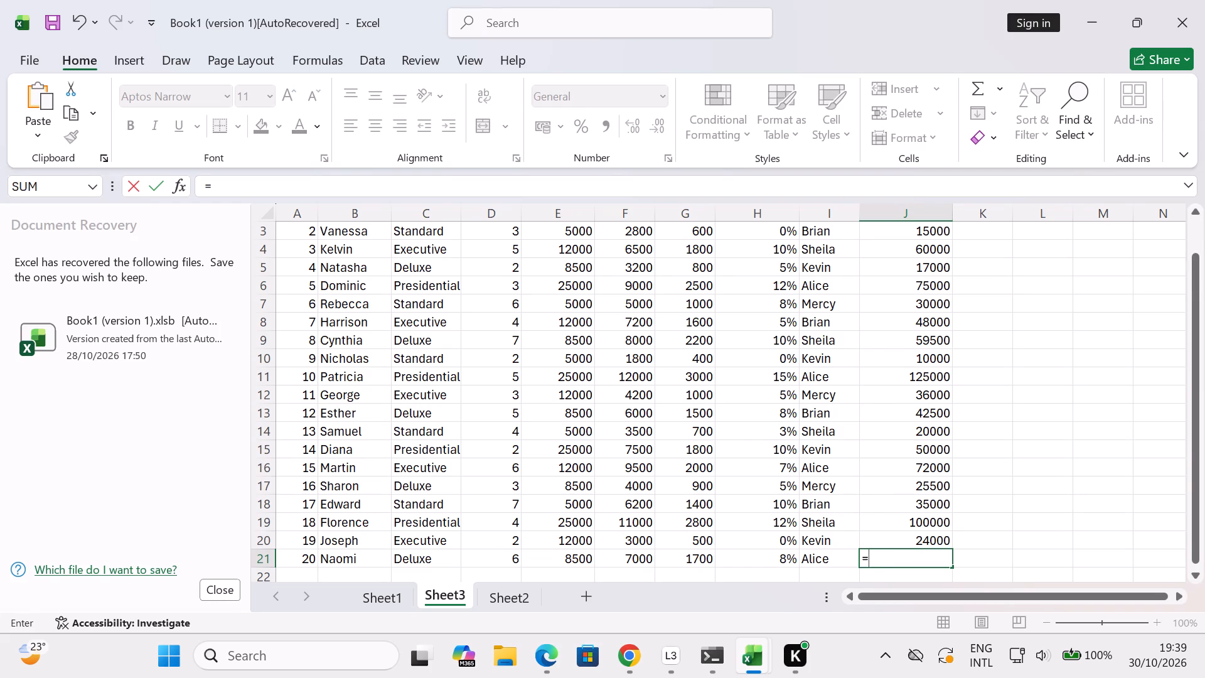
text(d21)
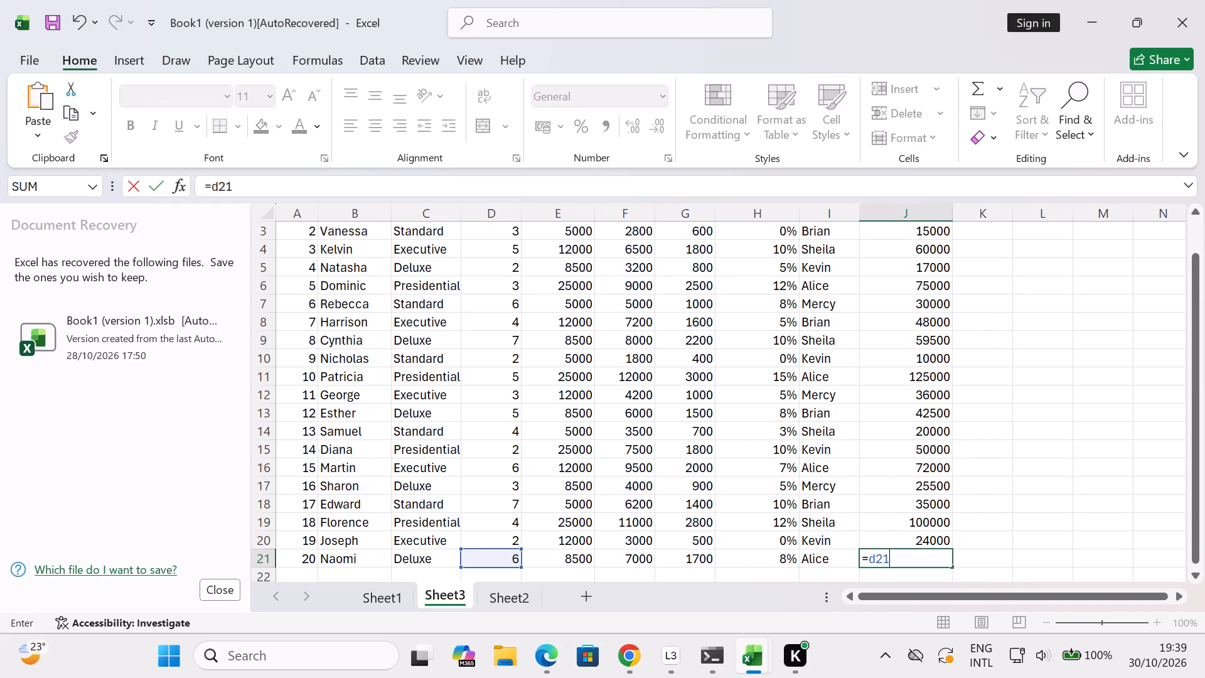
key(shift+asterisk)
text(e21)
key(Return)
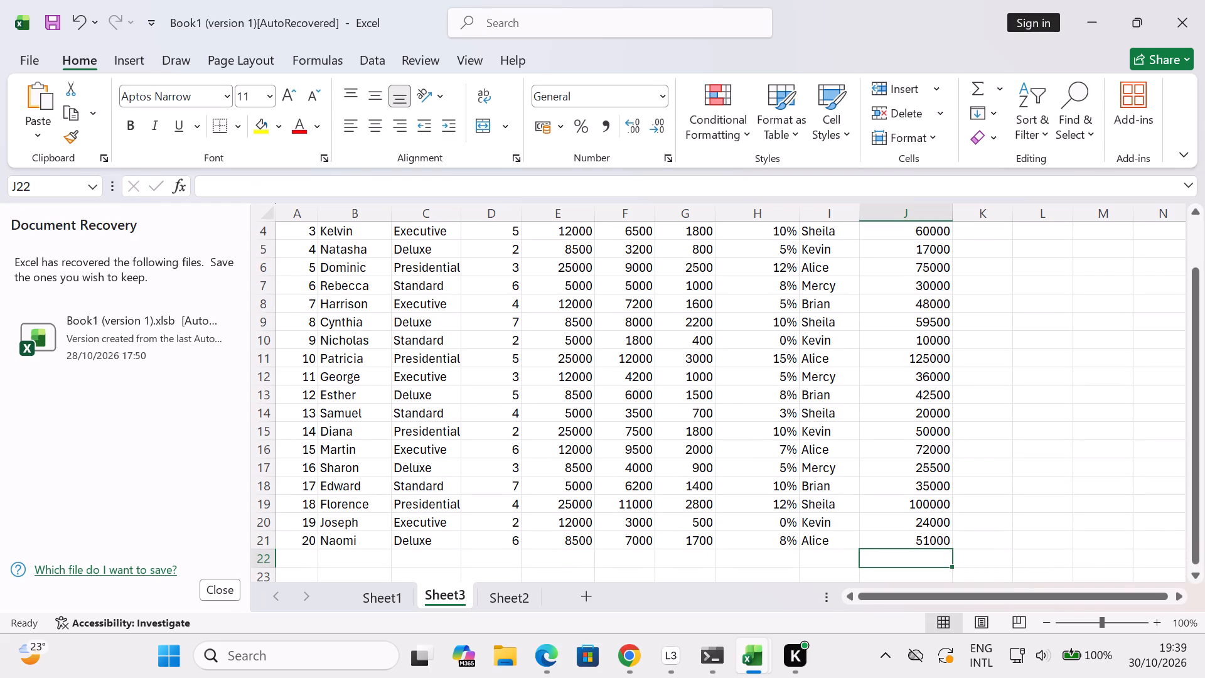
Add the column header Total Extra Charges in K1, beside the Room Revenue header.
drag(1192, 465, 1187, 338)
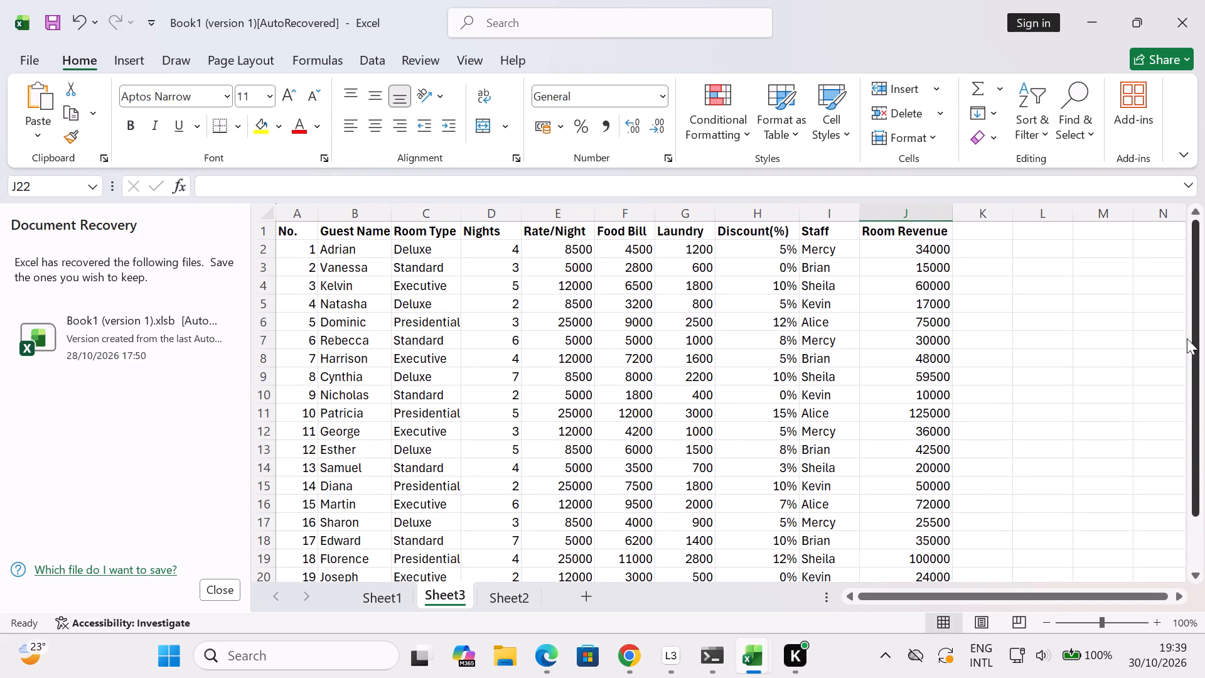
click(1003, 235)
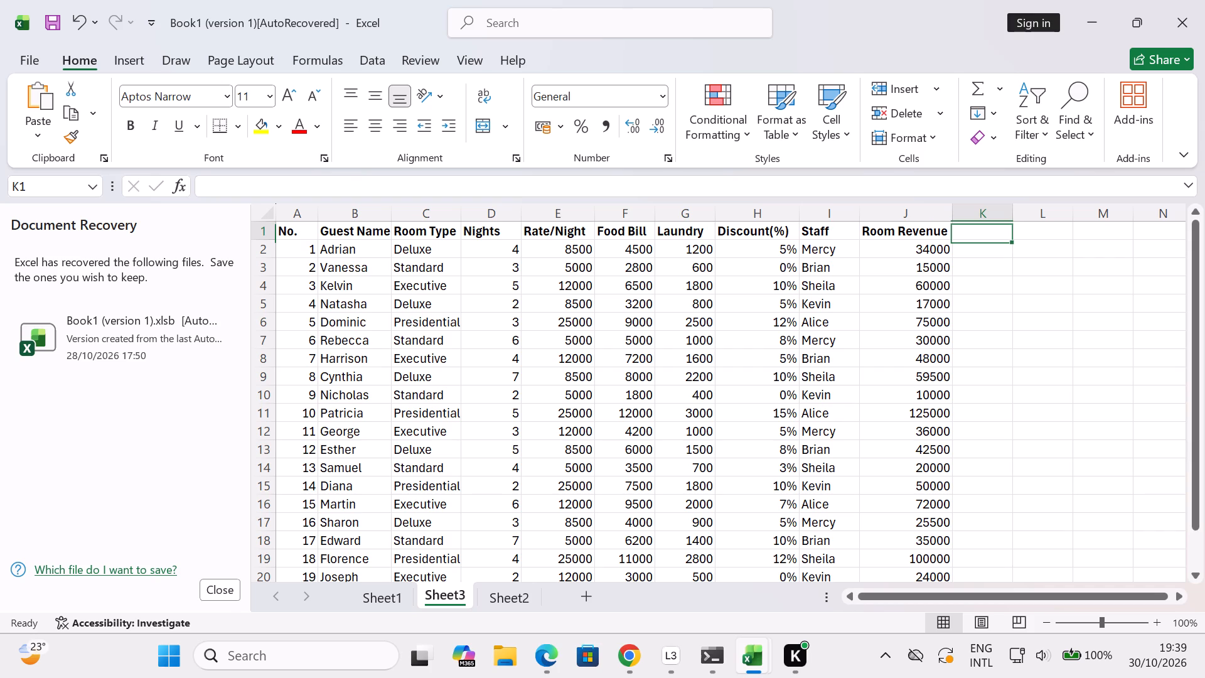
text(To)
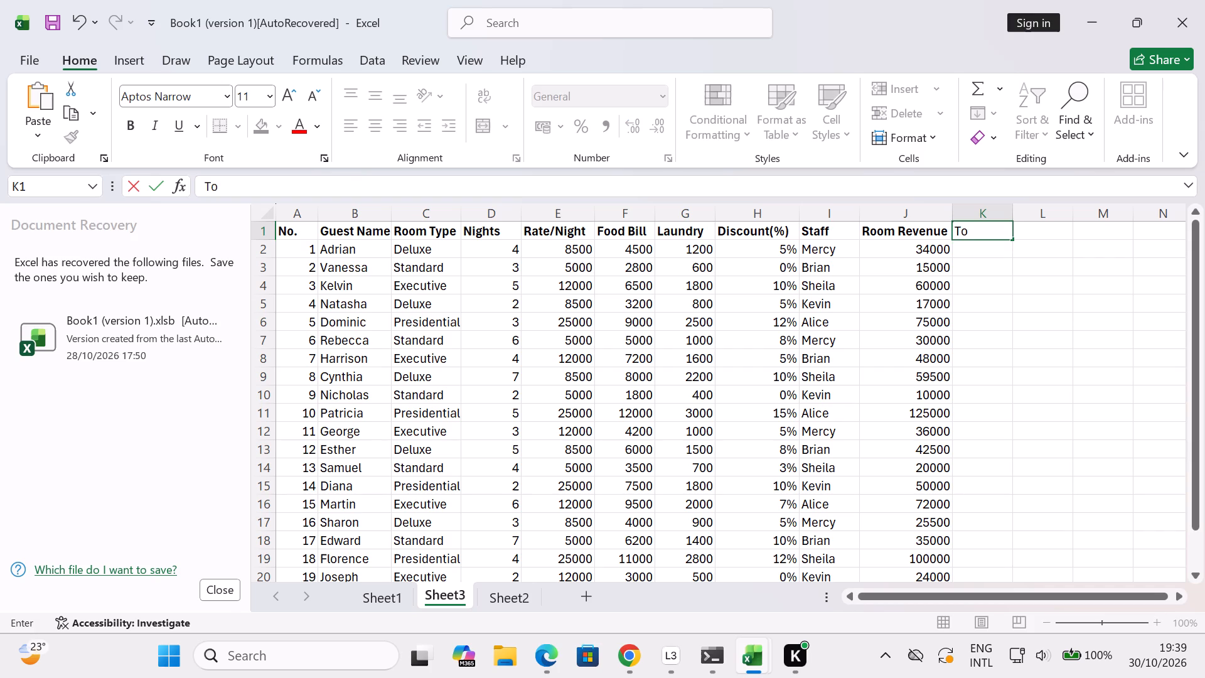
text(tal)
key(space)
key(shift+e)
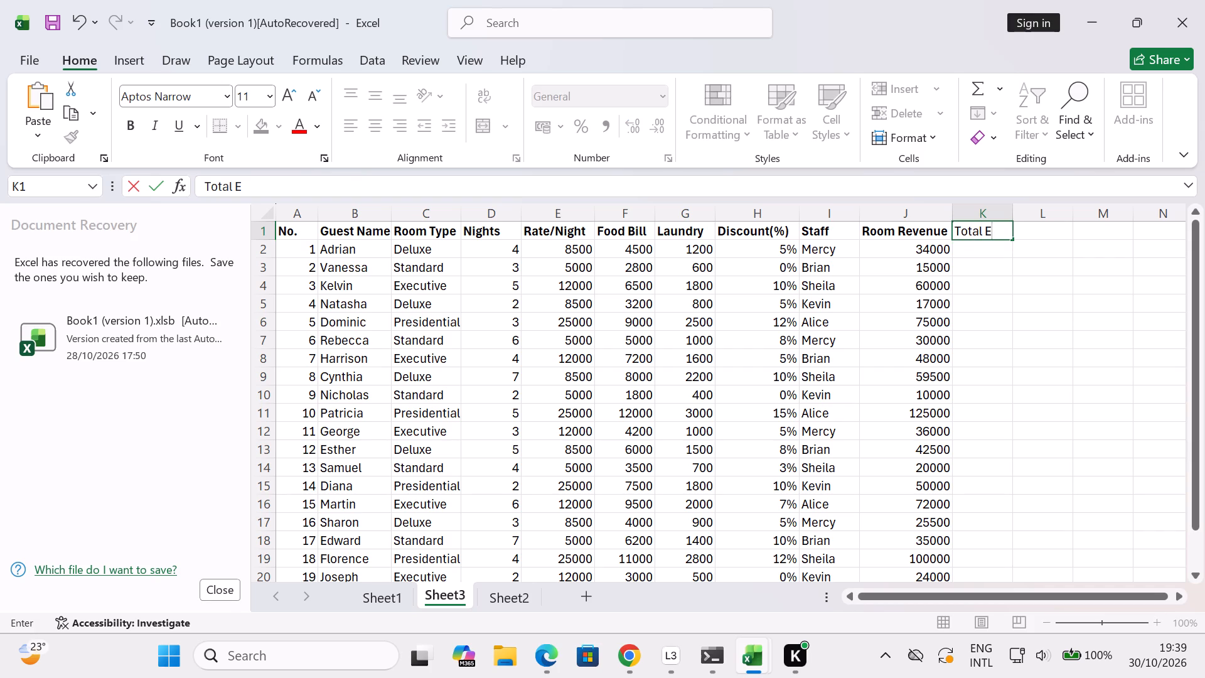
text(xtra)
key(space)
text(Charges)
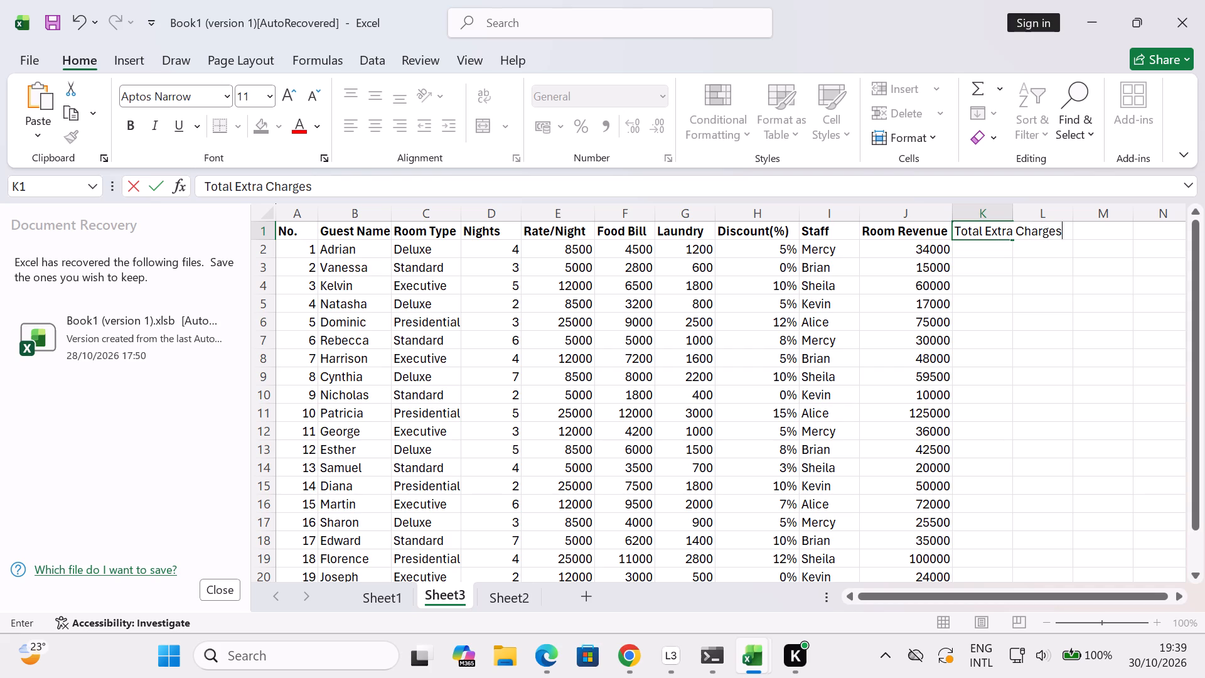
click(1093, 257)
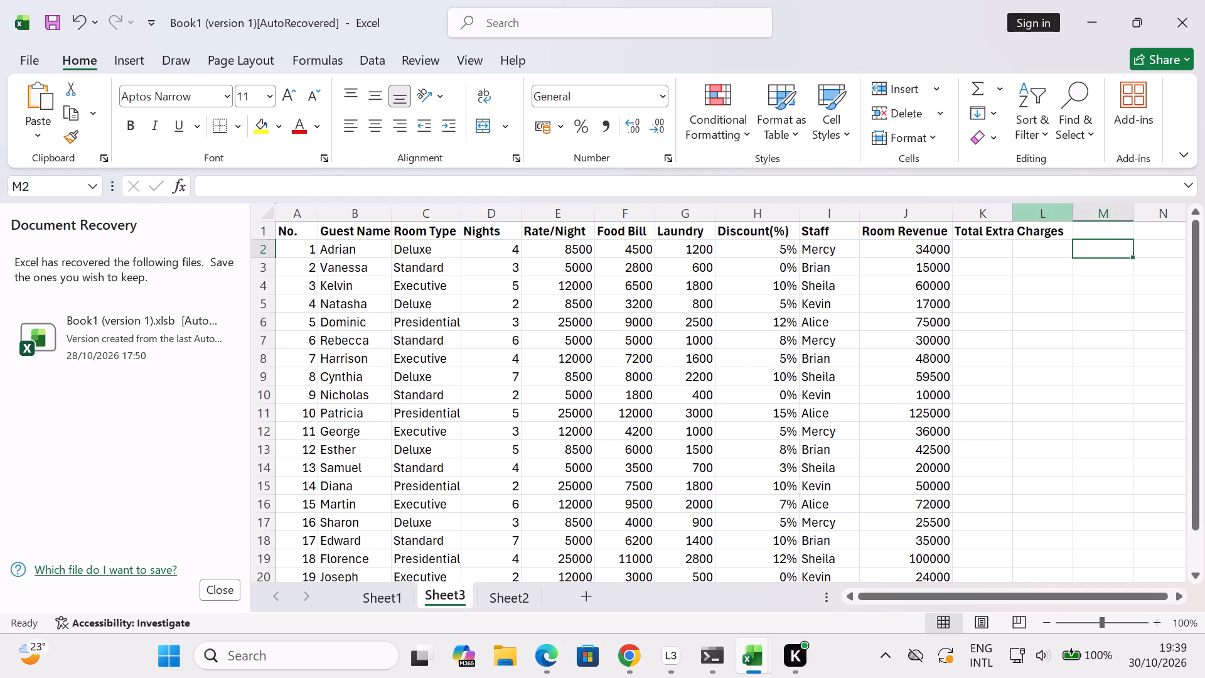
Widen column K so the Total Extra Charges header fits within it.
drag(1009, 217, 1052, 218)
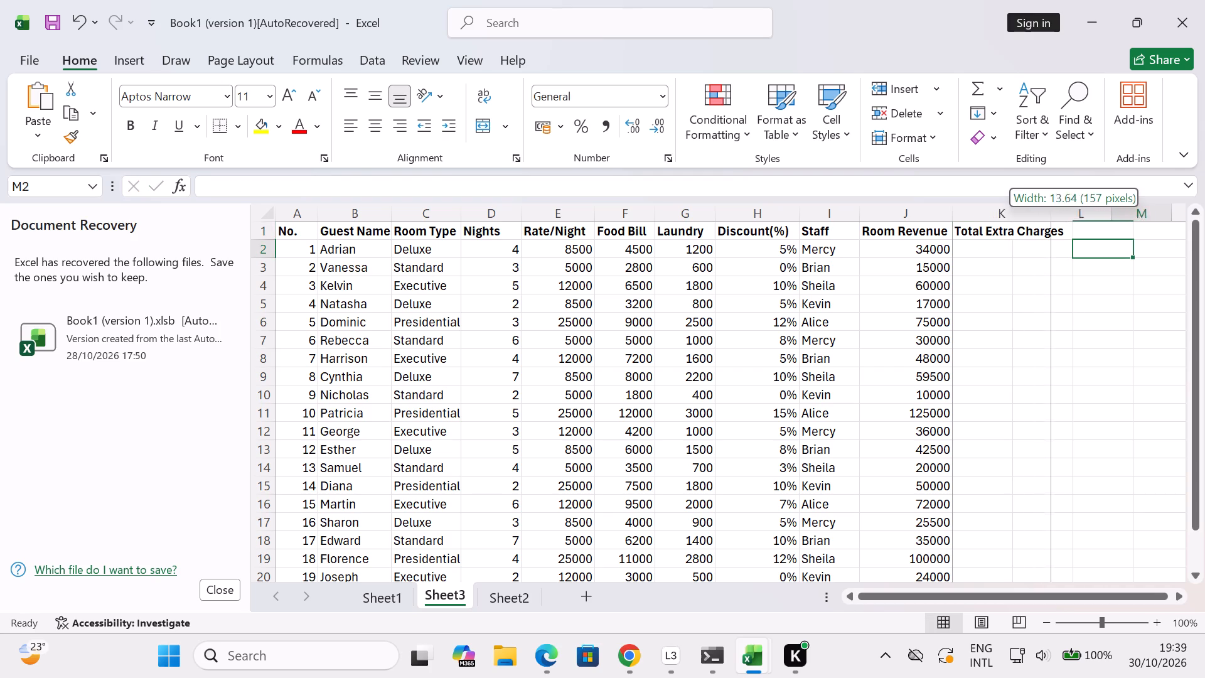
drag(1052, 218, 1066, 218)
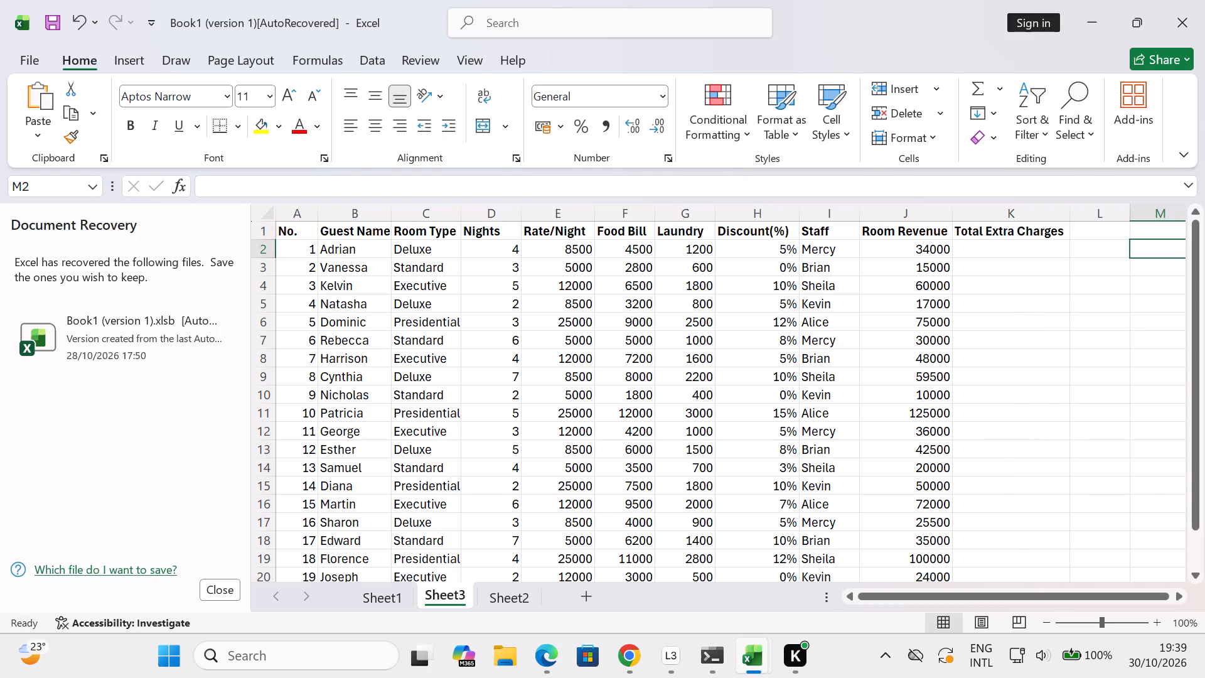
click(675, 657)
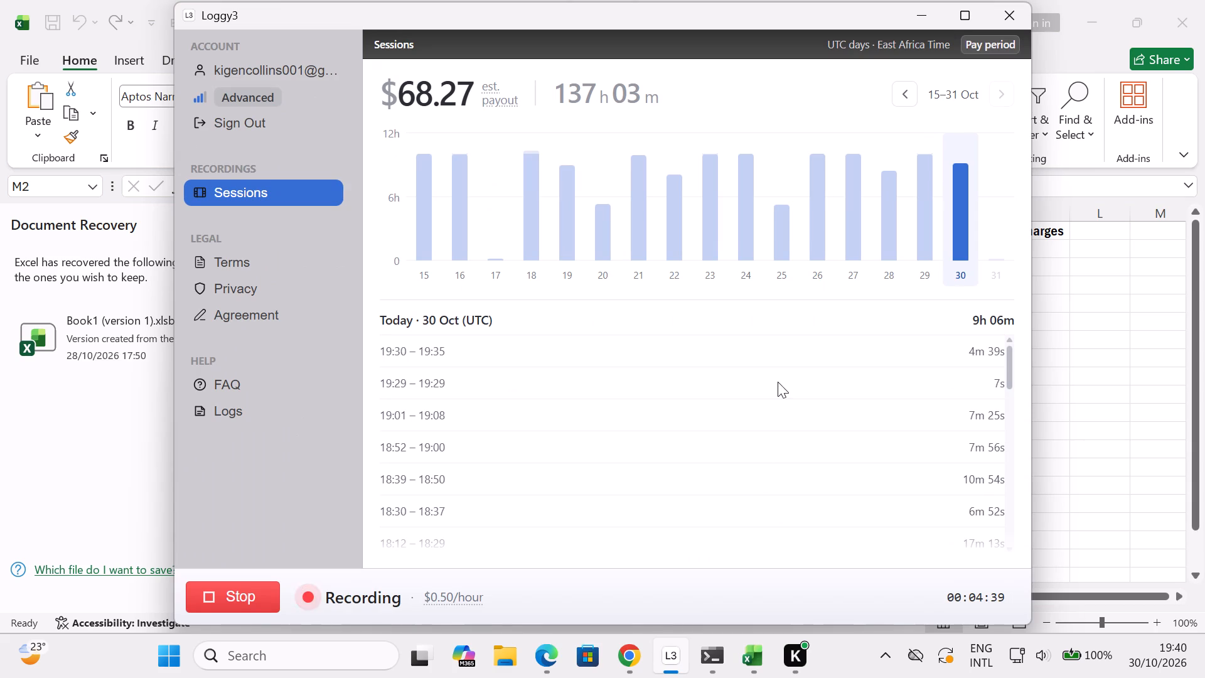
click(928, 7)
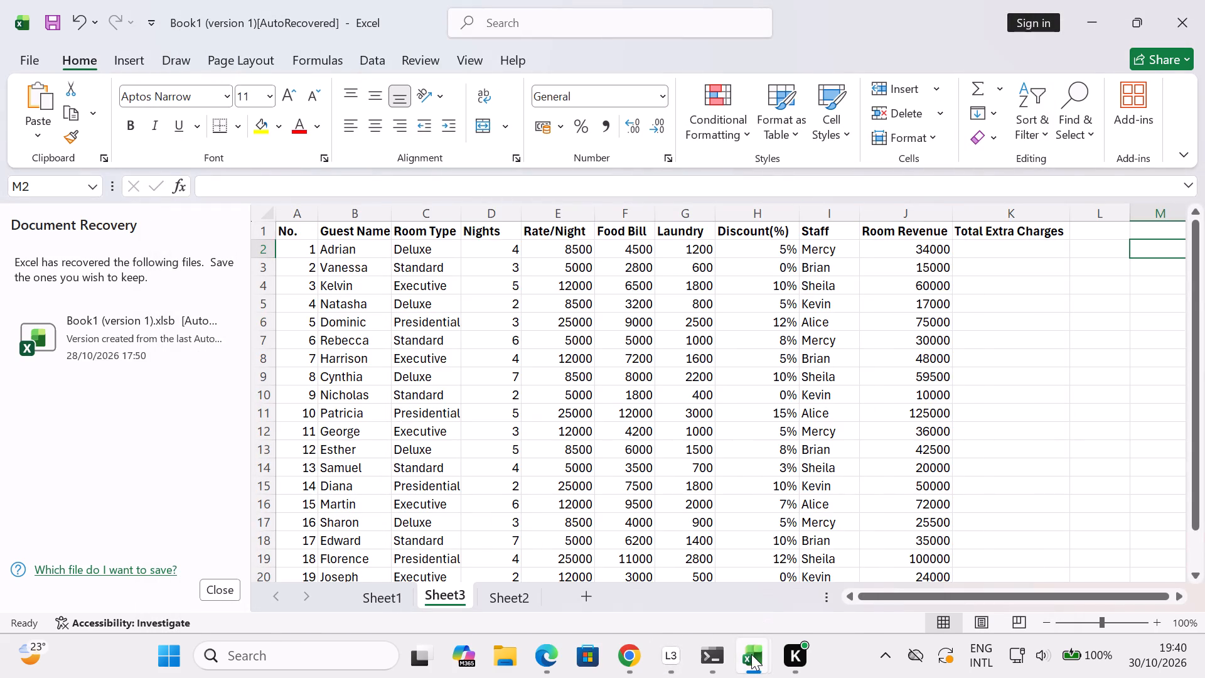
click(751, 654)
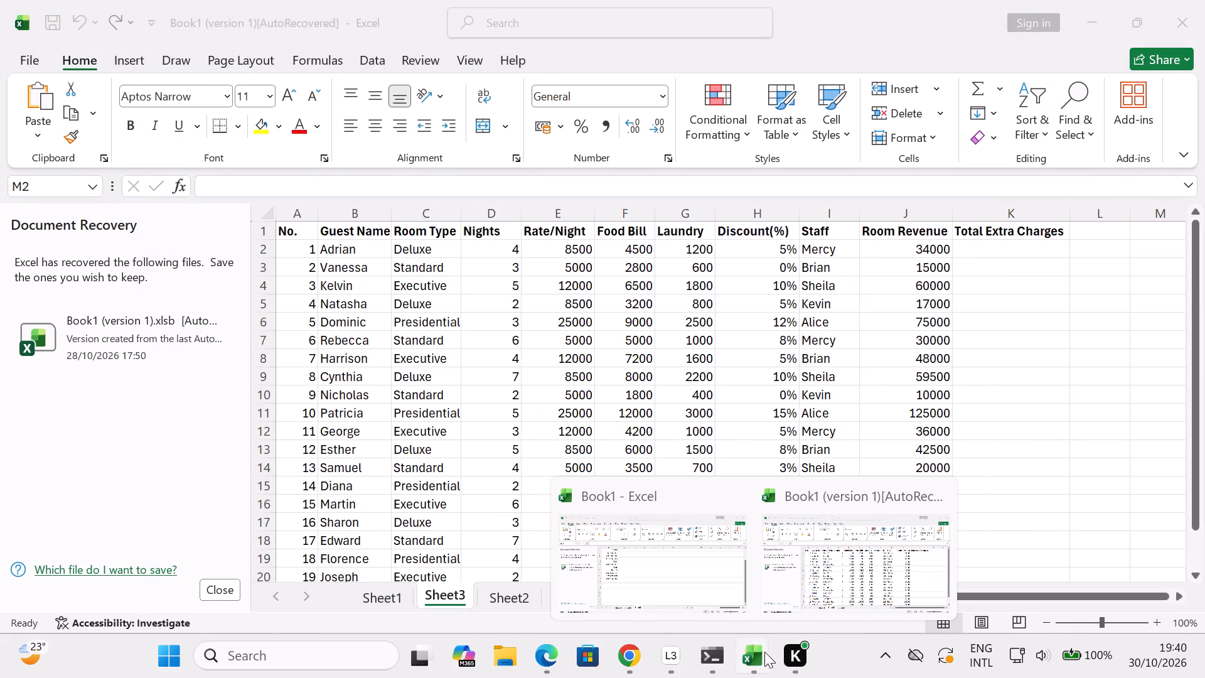
Switch to Loggy3, stop the running recording and minimise its window.
click(667, 657)
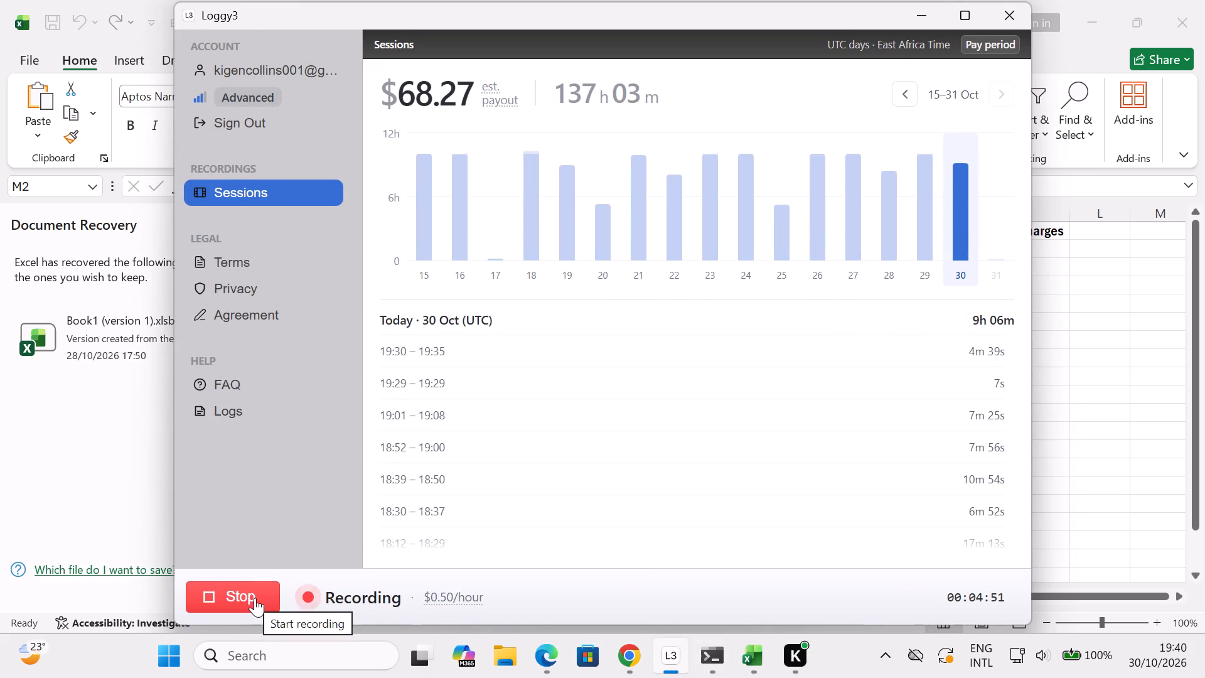
click(255, 598)
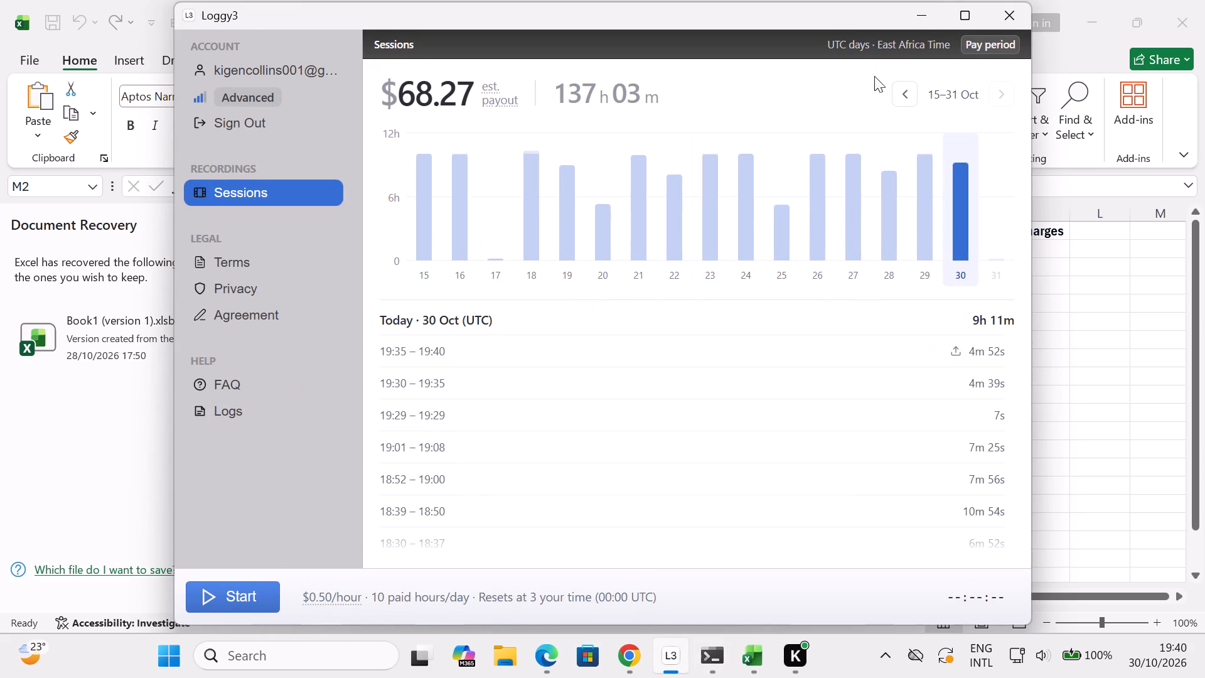
click(915, 12)
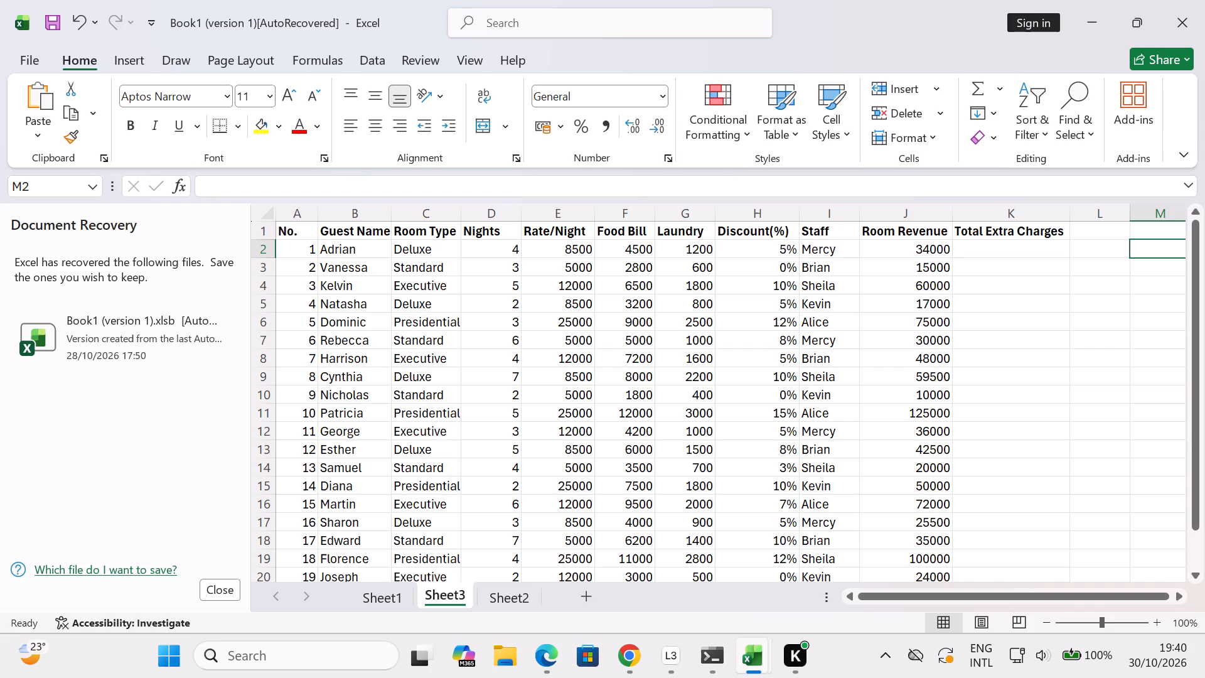
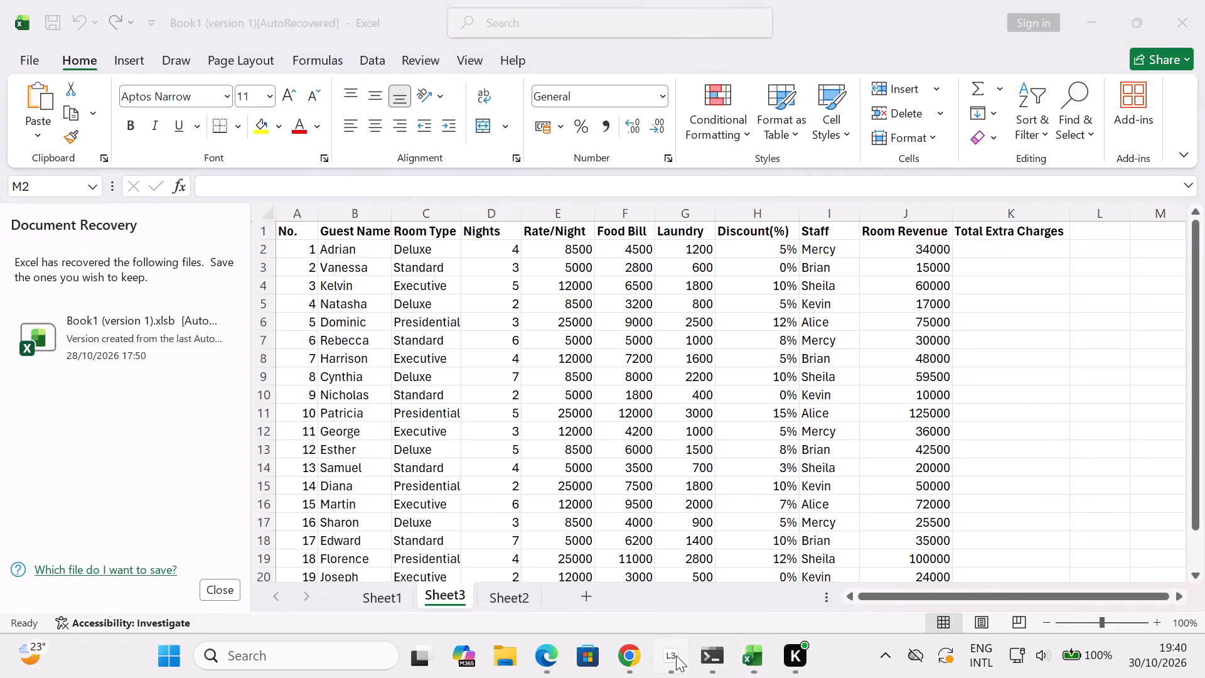
Start a new recording in Loggy3 and minimise its window.
click(255, 591)
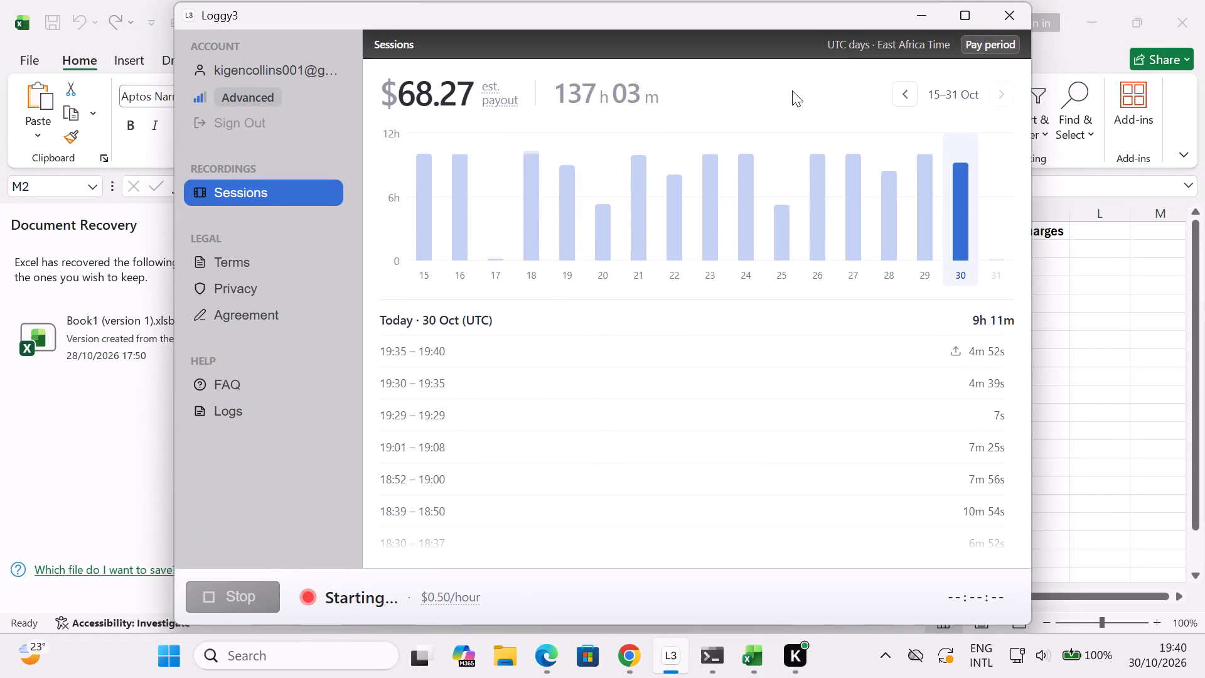
click(921, 12)
In Excel, enter the formula =f2+g2 in K2 to add Adrian's food bill and laundry as Total Extra Charges.
click(981, 242)
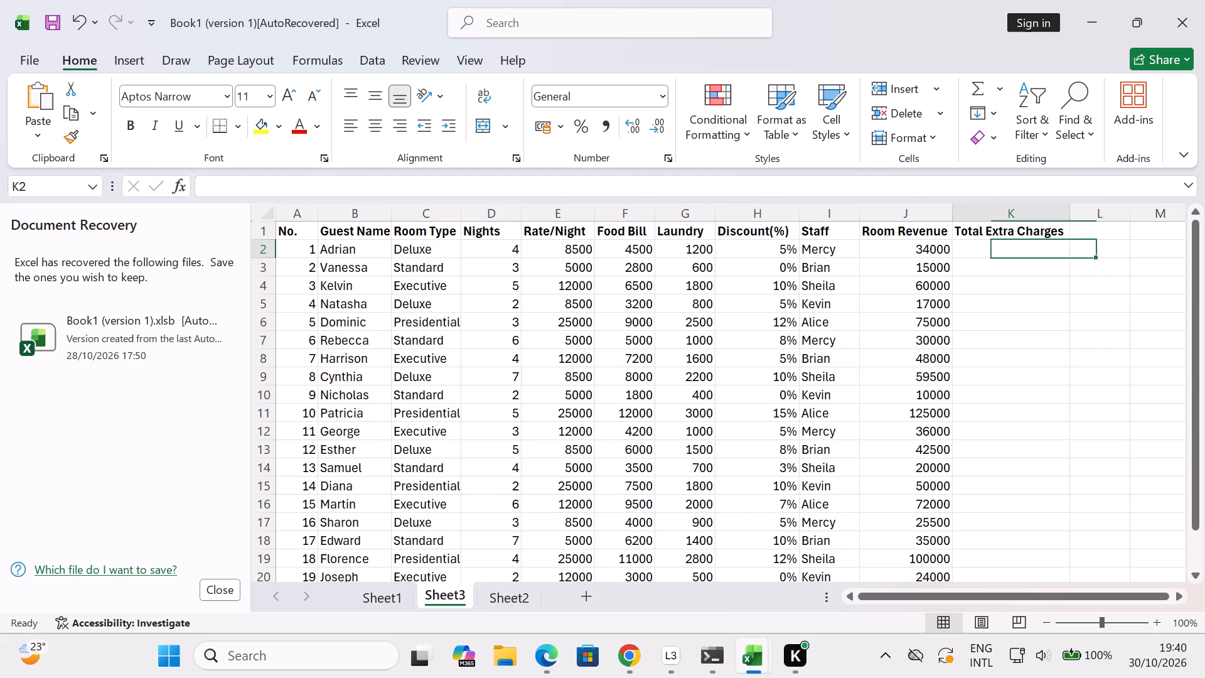
key(equal)
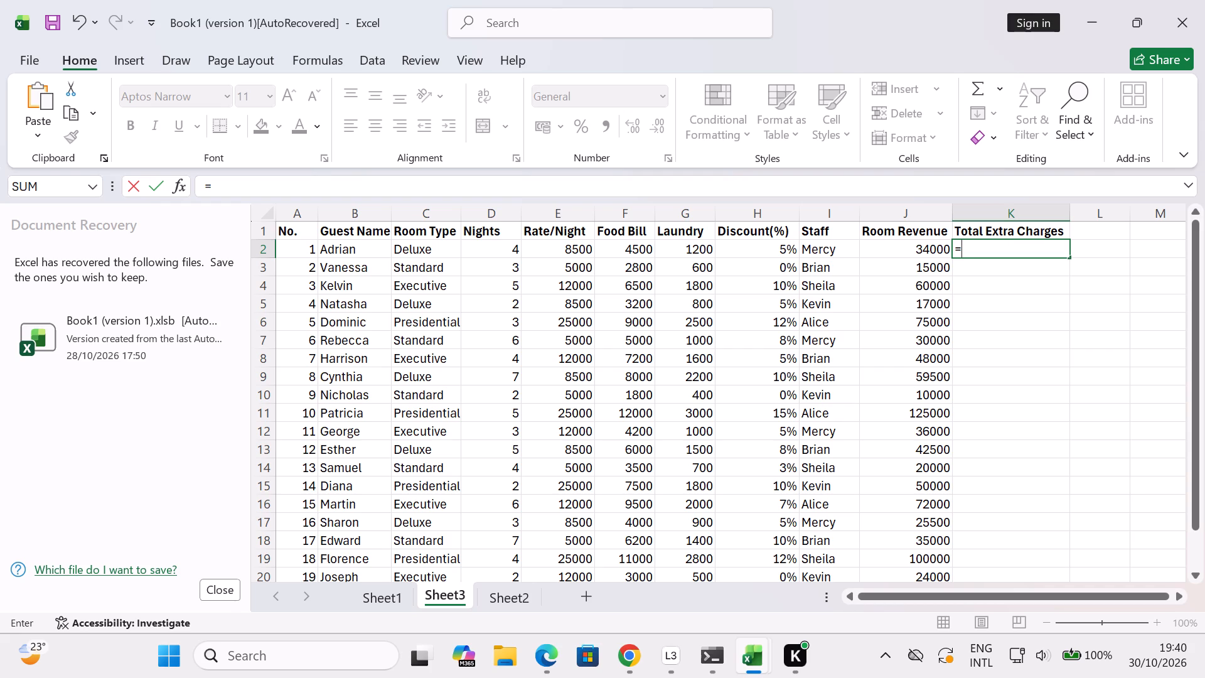
text(f2)
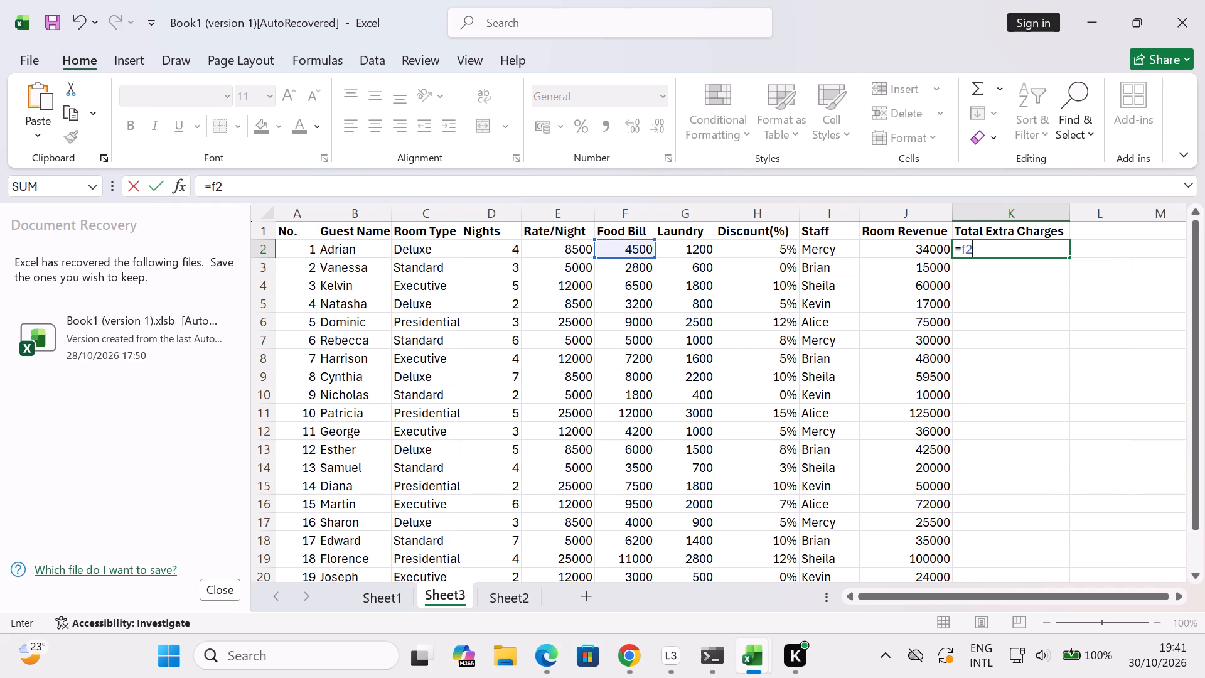
key(shift+plus)
text(g2)
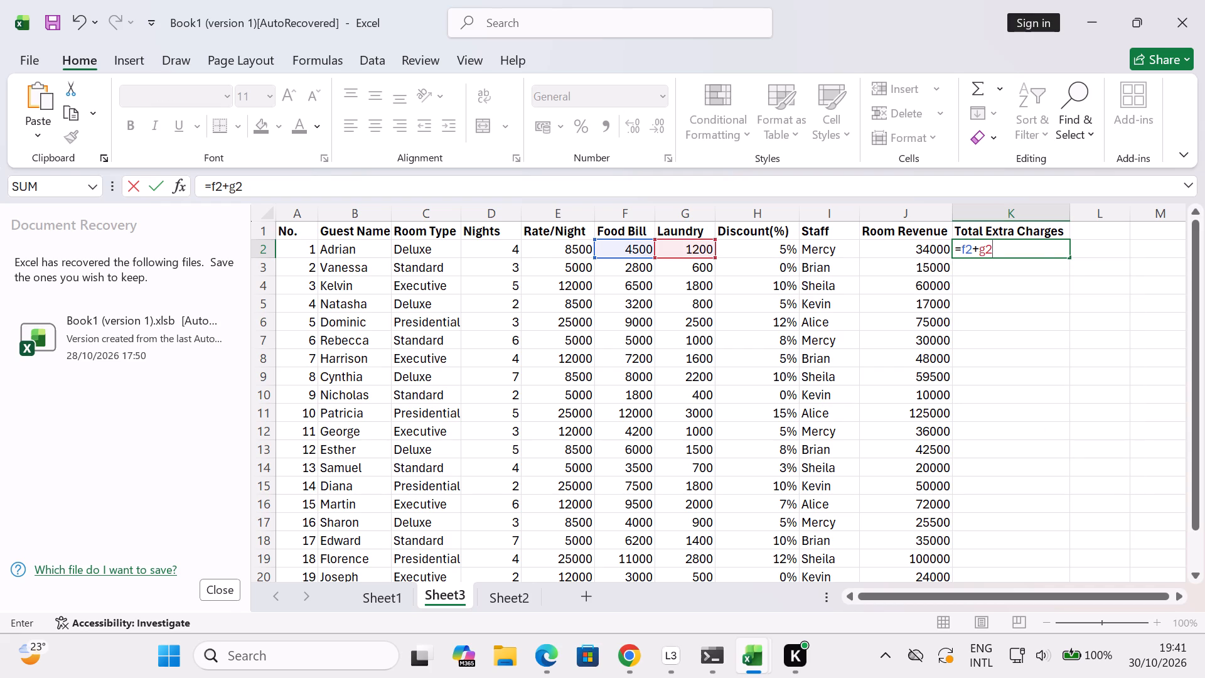
key(Return)
Enter the formula =f3+g3 in K3 to calculate Vanessa's Total Extra Charges.
key(equal)
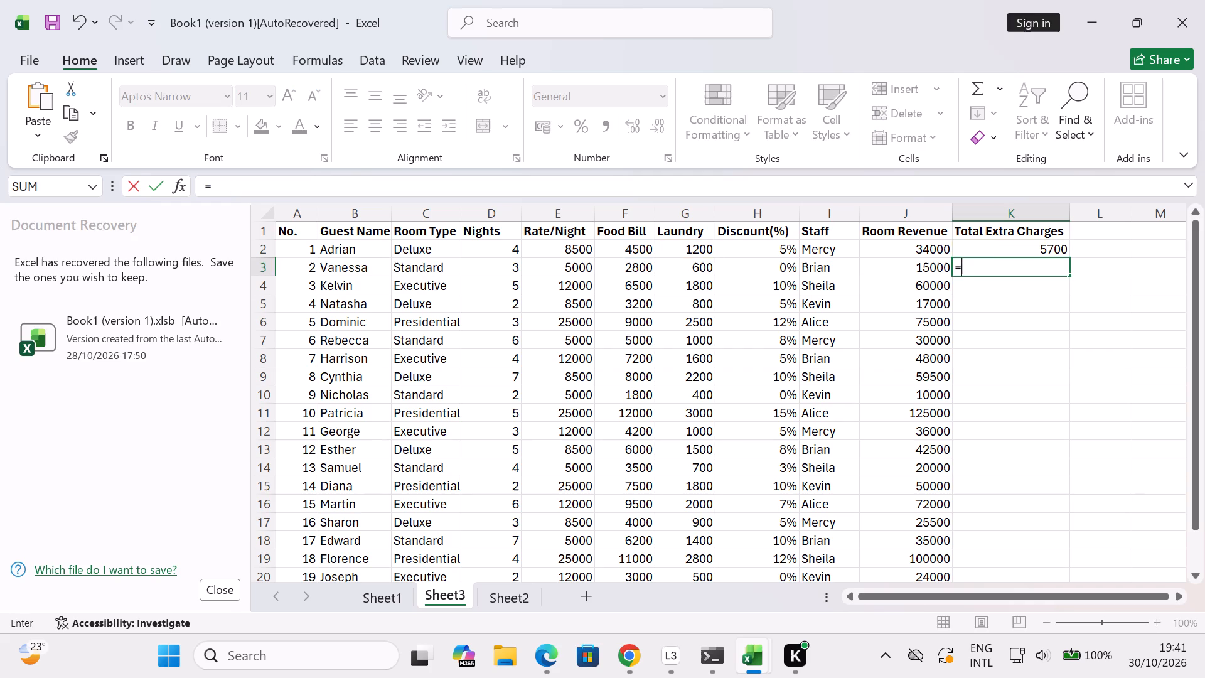
text(f3)
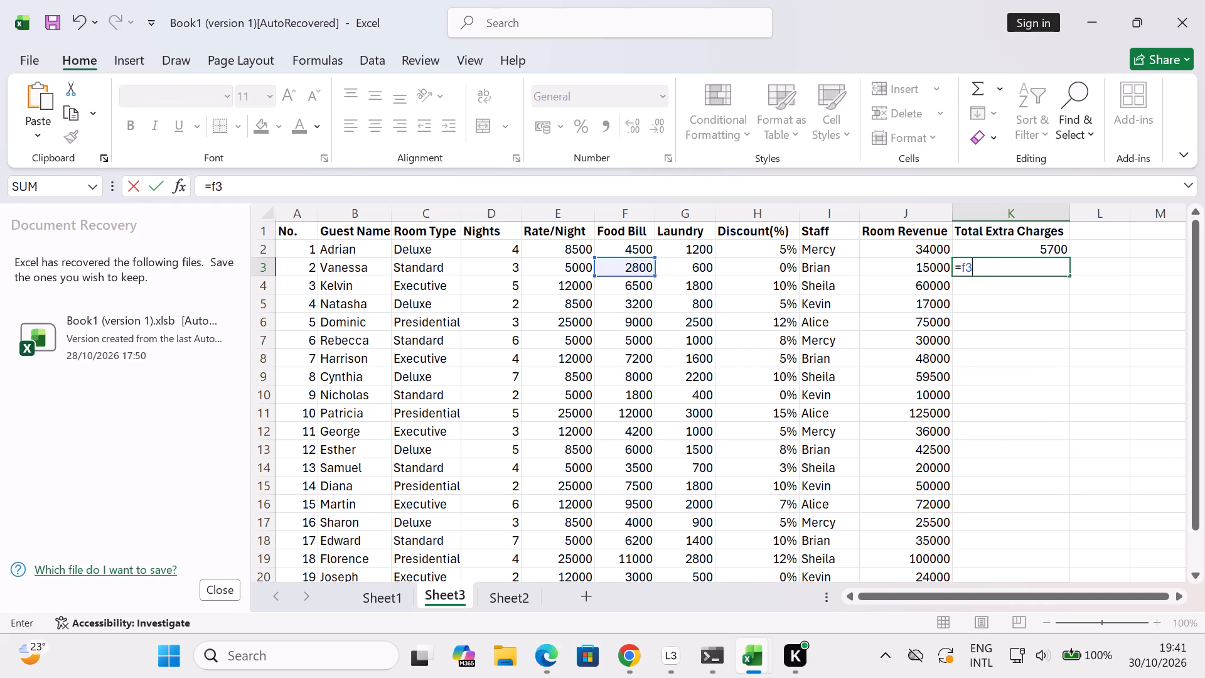
key(shift+plus)
text(g3)
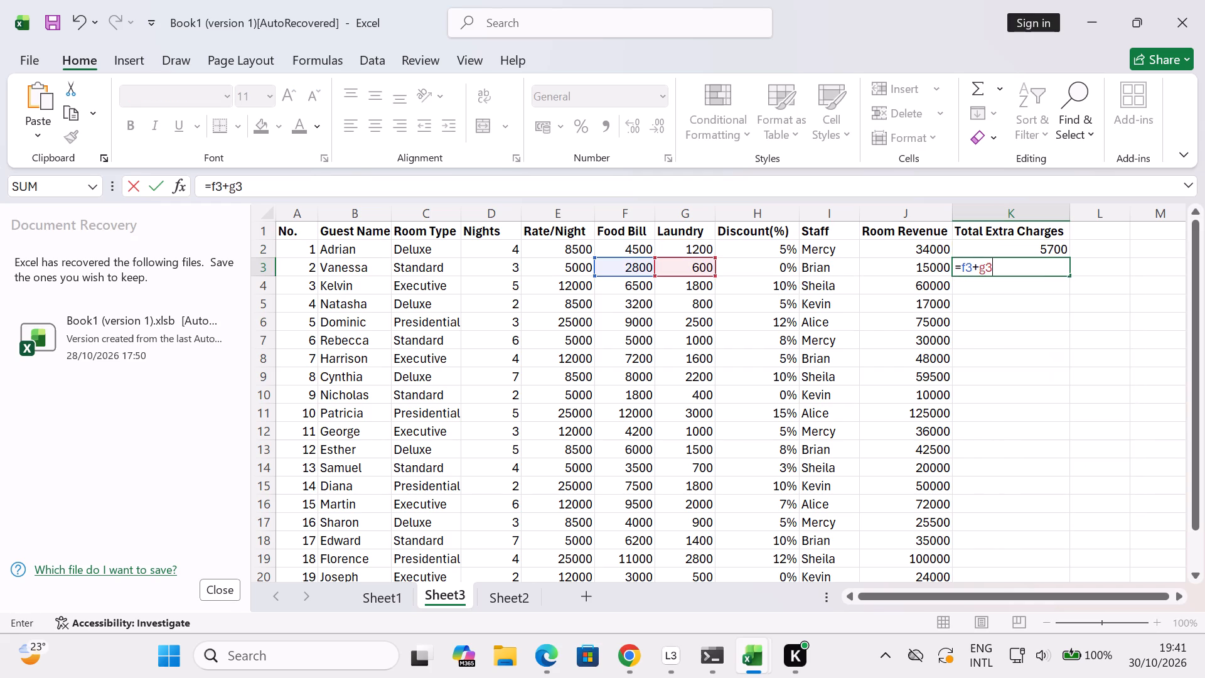
key(Return)
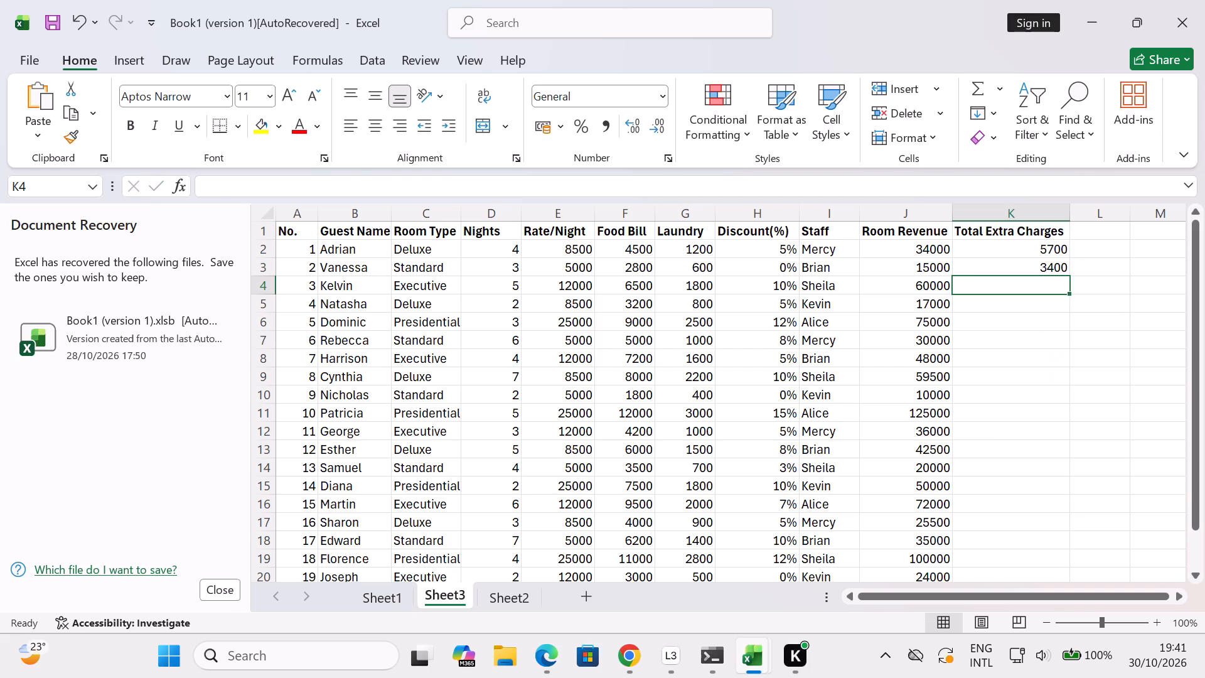
Enter the formula =f4+g4 in K4 to calculate Kelvin's Total Extra Charges.
key(equal)
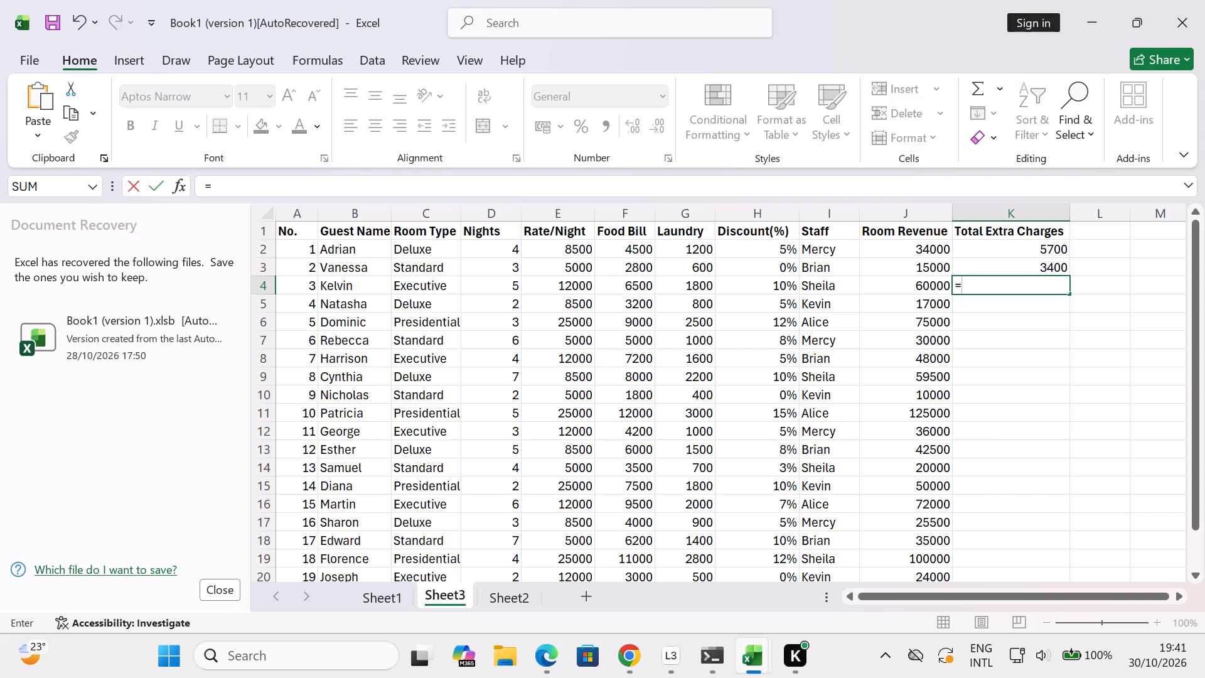
text(f4)
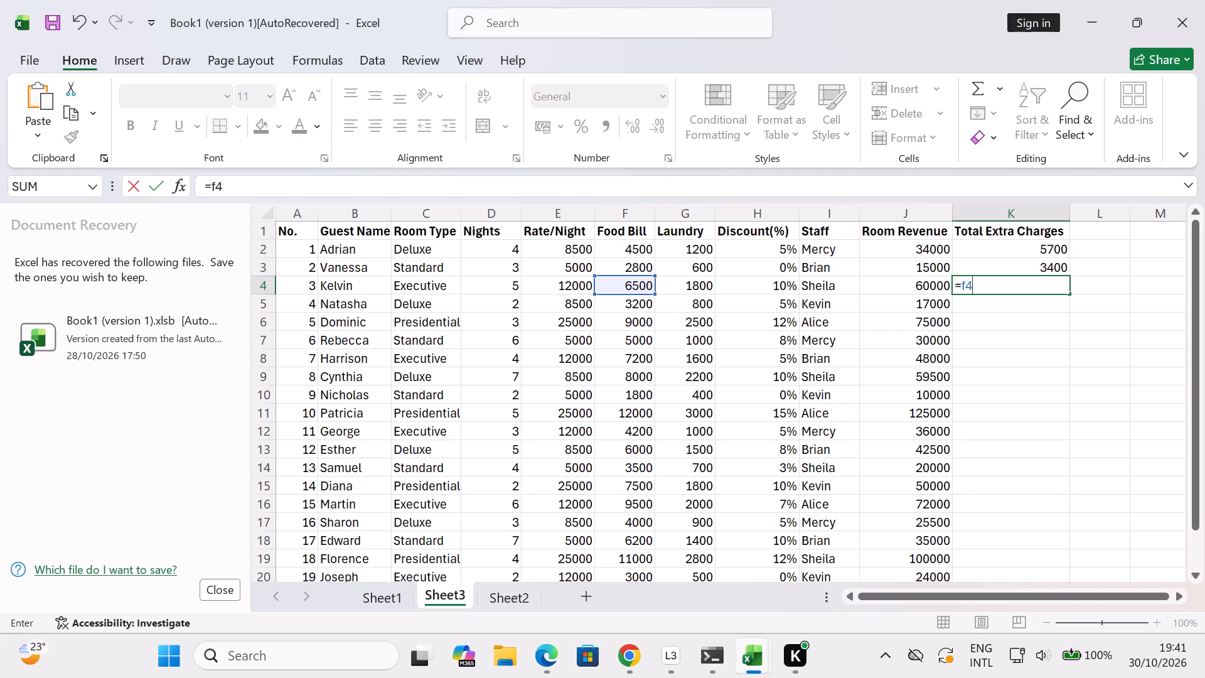
key(shift+plus)
text(g4)
key(Return)
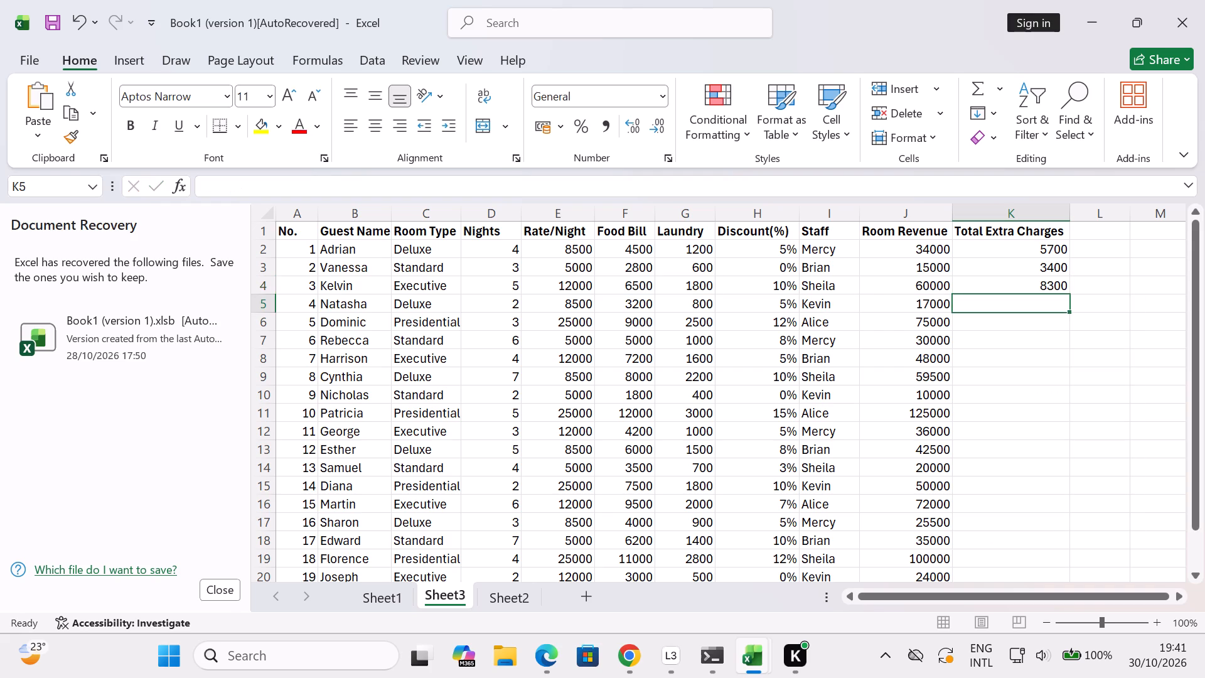
Enter the formula =f5+g5 in K5 to calculate Natasha's Total Extra Charges.
key(equal)
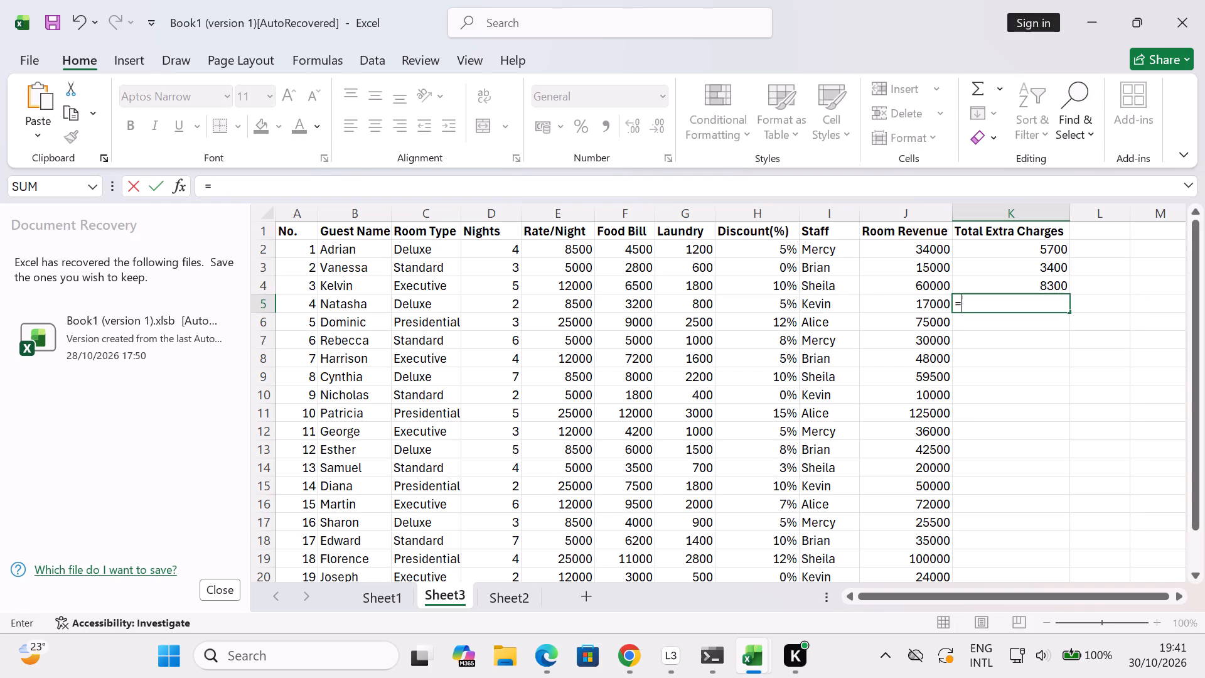
text(f5)
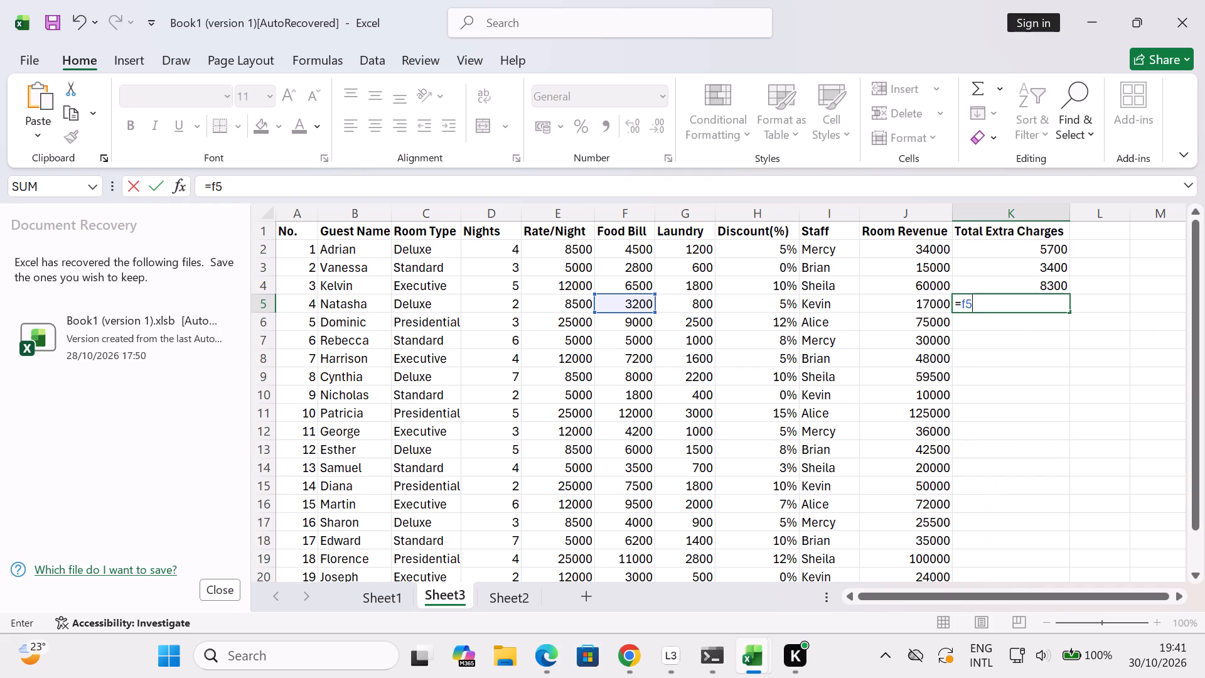
key(shift+plus)
text(g5)
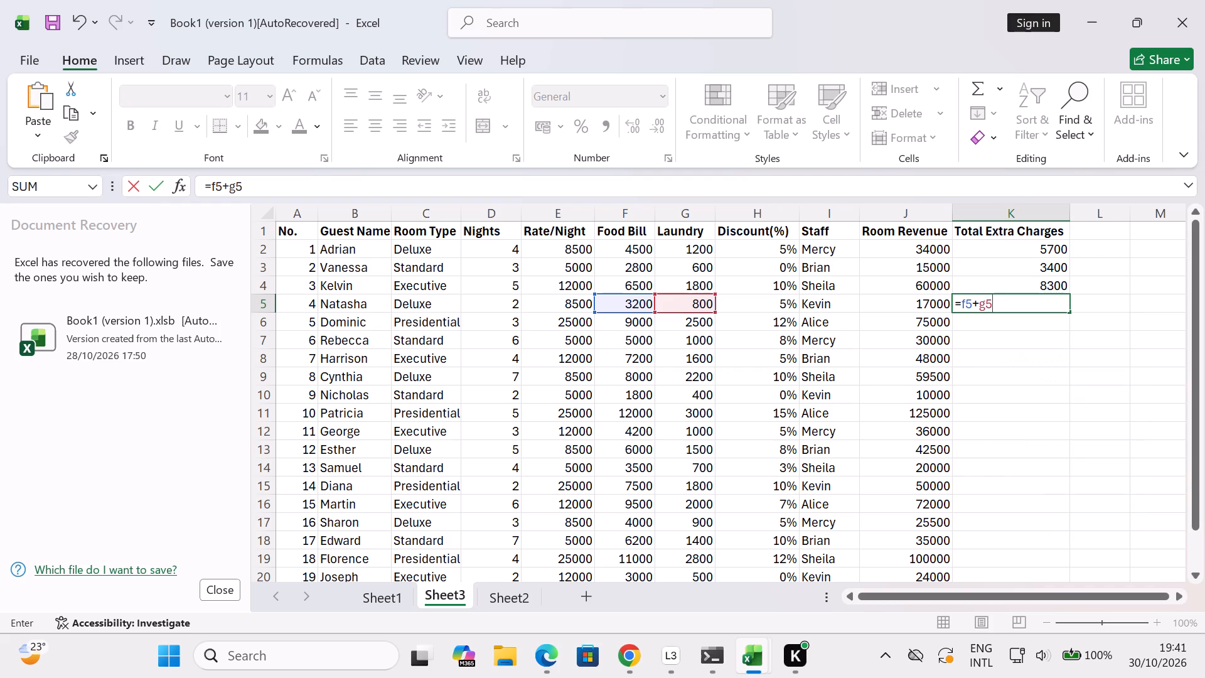
key(Return)
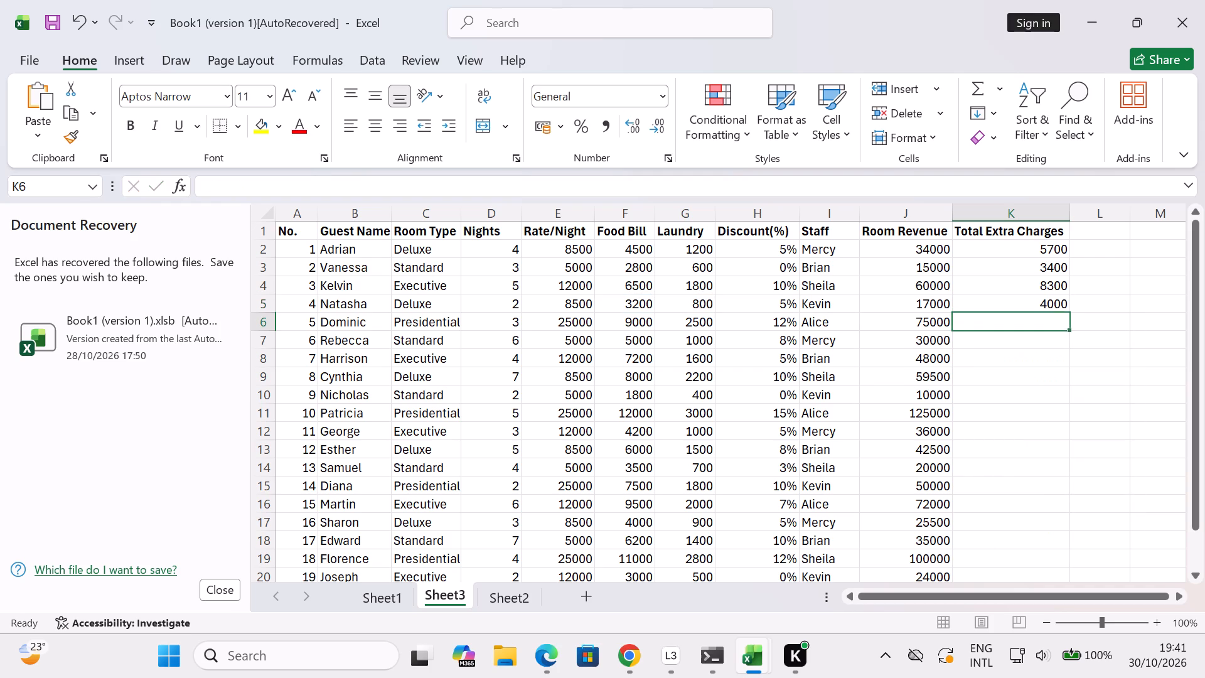
Enter the formula =f6+g6 in K6 to calculate Dominic's Total Extra Charges.
key(equal)
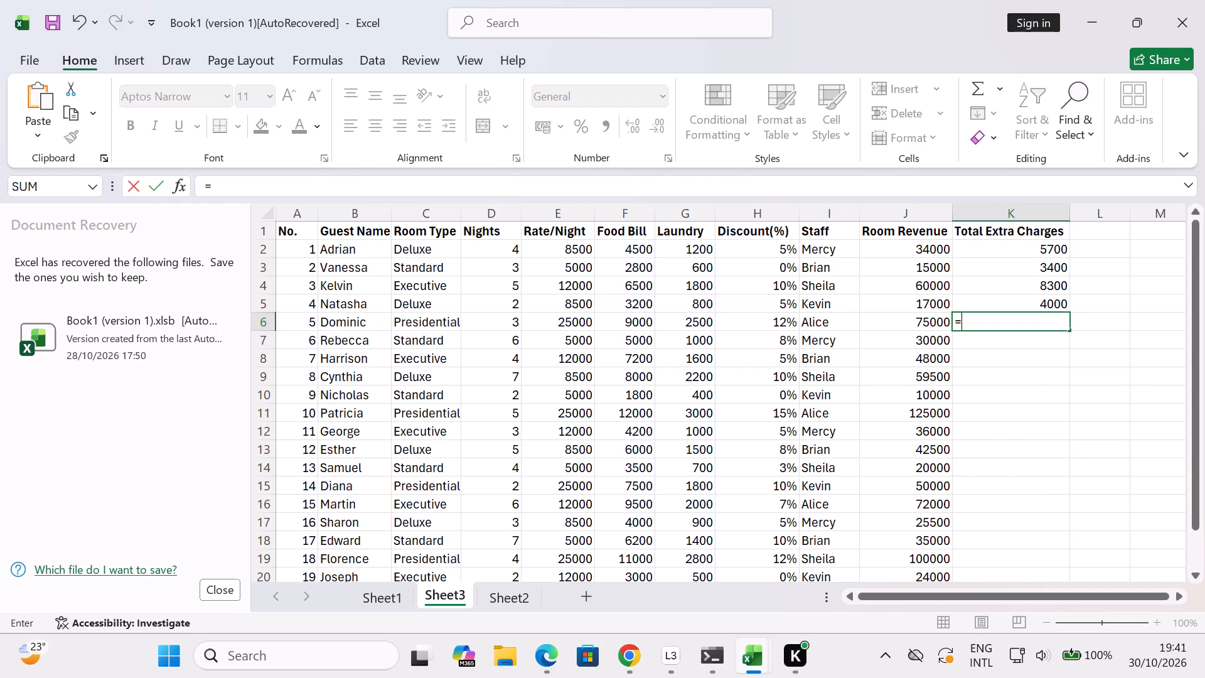
text(f6)
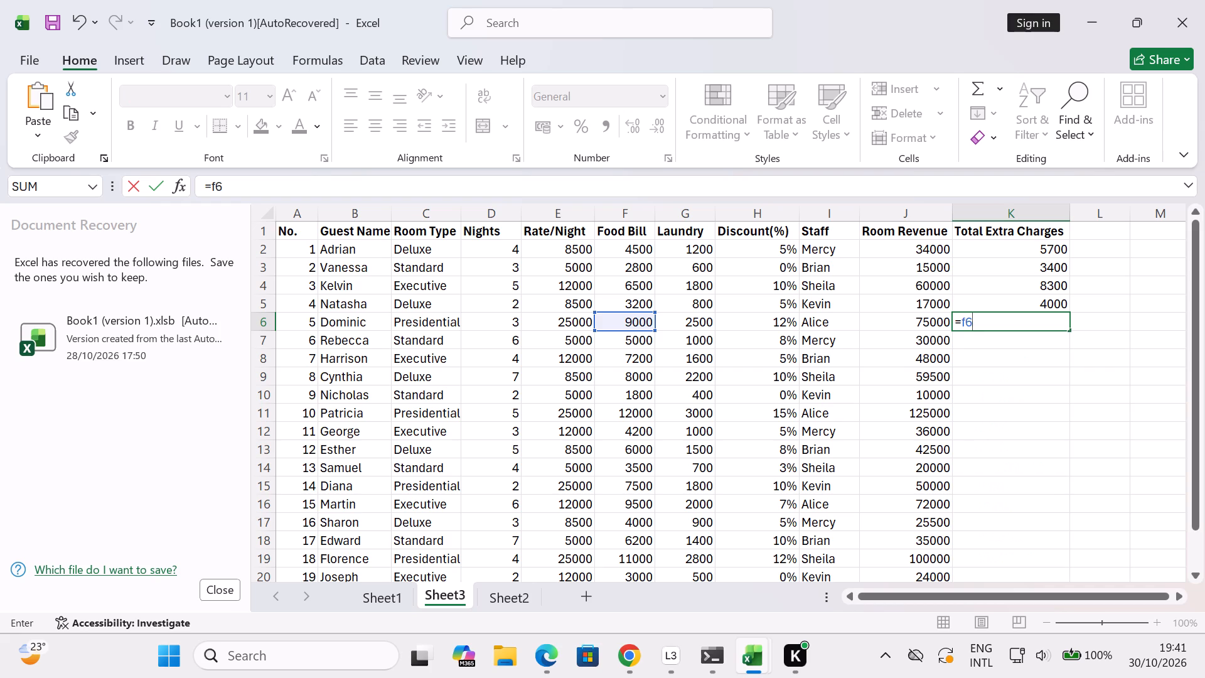
key(shift+plus)
text(g6)
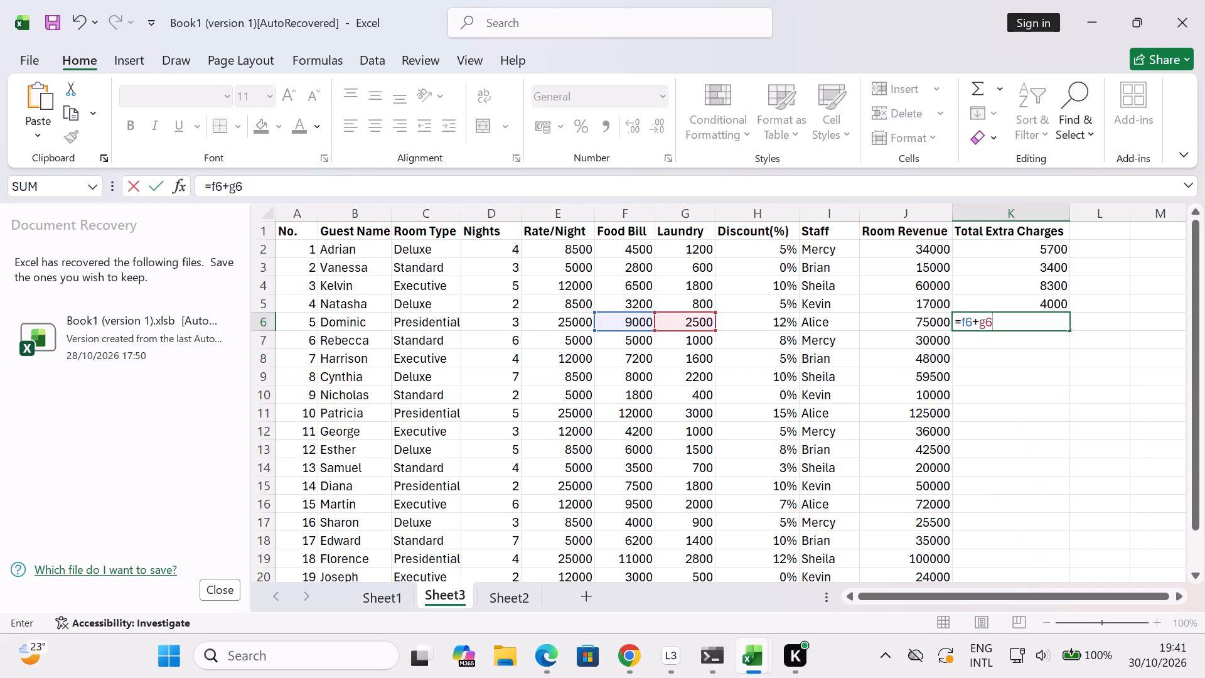
key(Return)
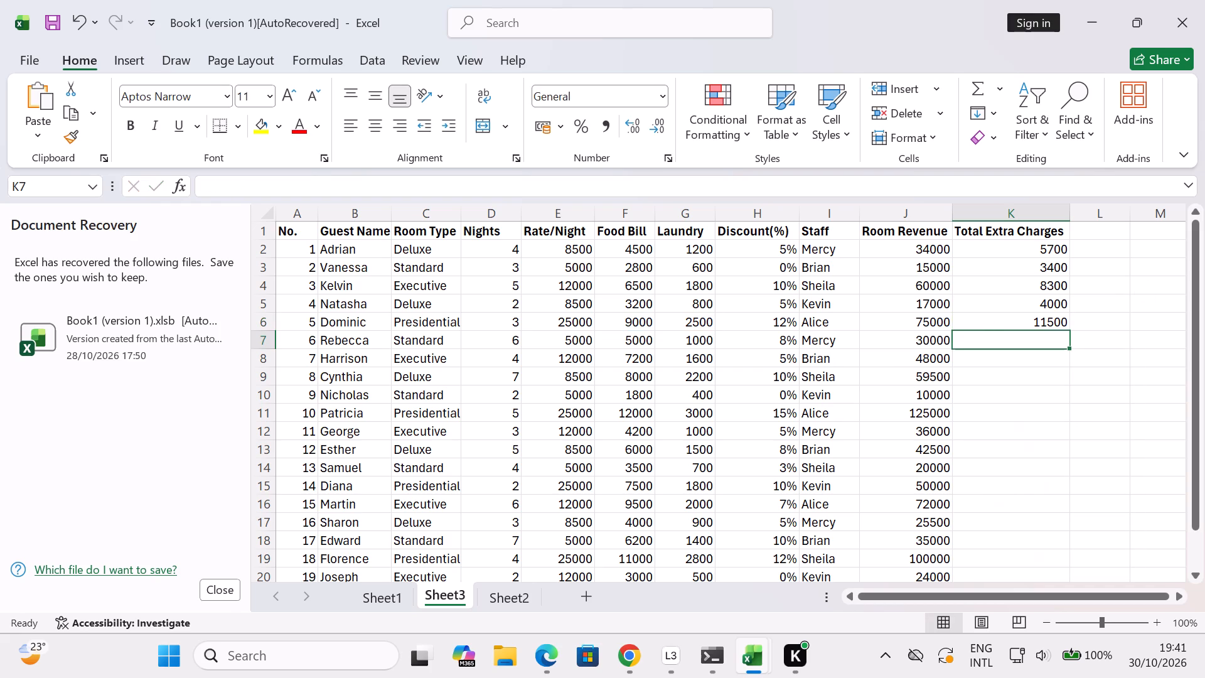
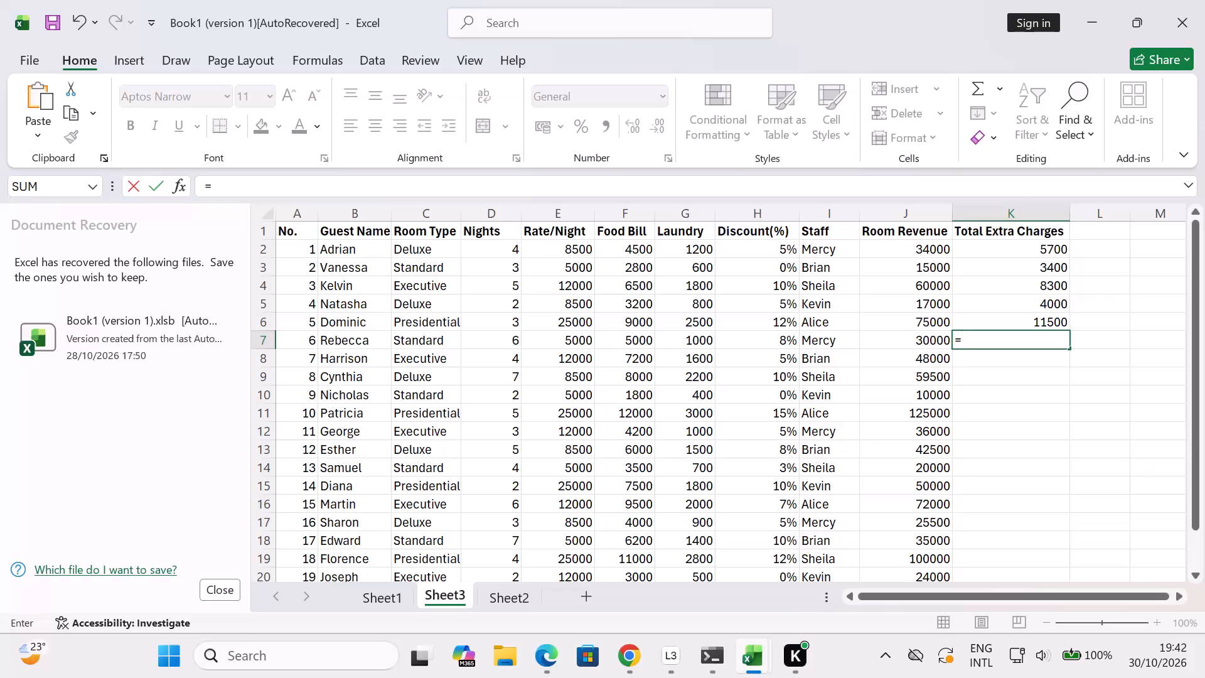
Complete the formula =f7+g7 in K7 to calculate Rebecca's Total Extra Charges.
text(f7)
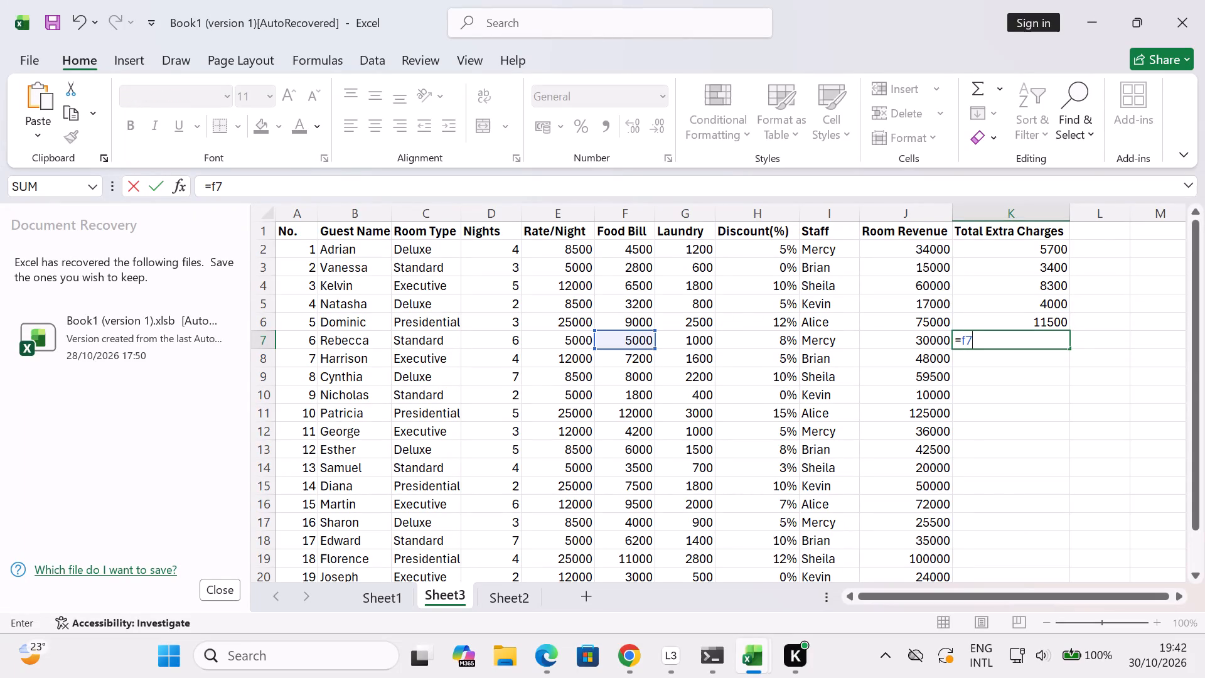
key(shift+plus)
text(g7)
key(Return)
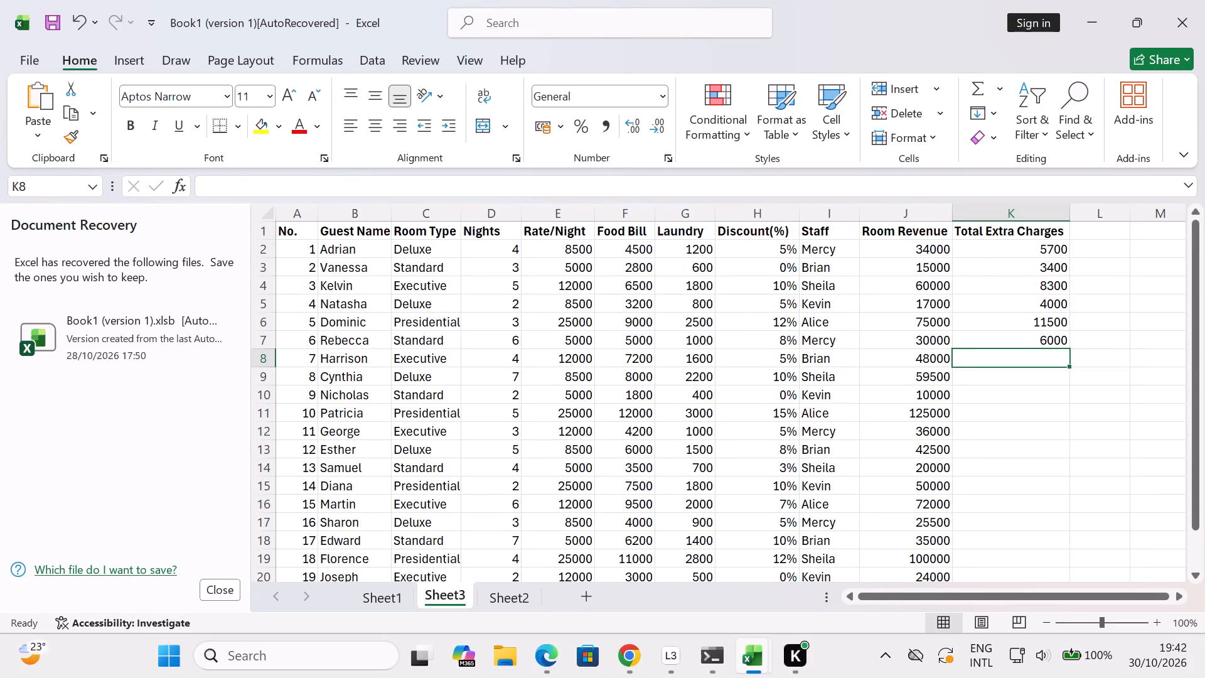
Enter the formula =f8+g8 in K8 to calculate Harrison's Total Extra Charges.
key(equal)
key(f)
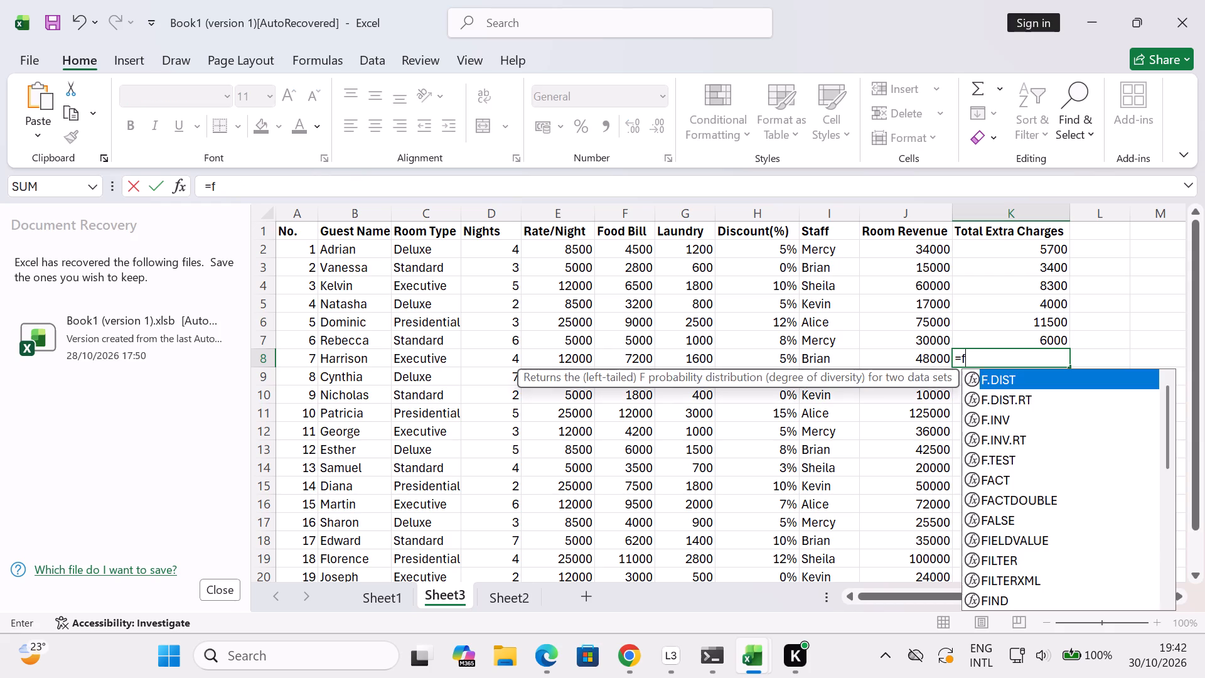
key(8)
key(shift+plus)
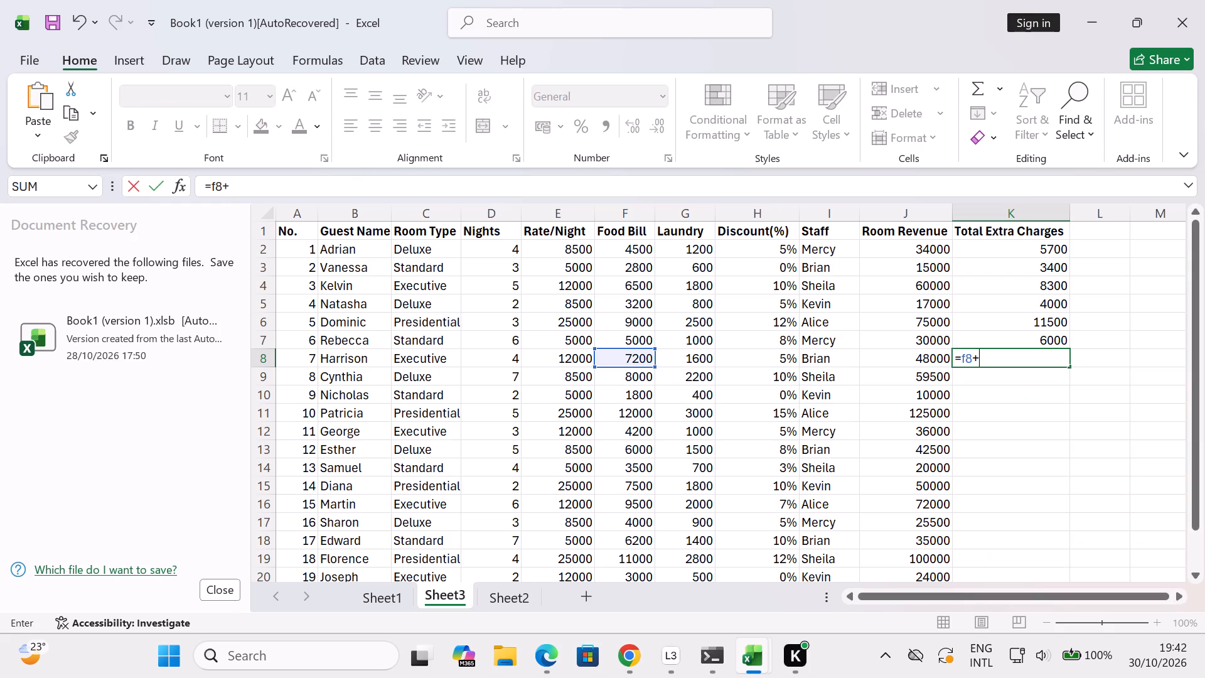
text(g8)
key(Return)
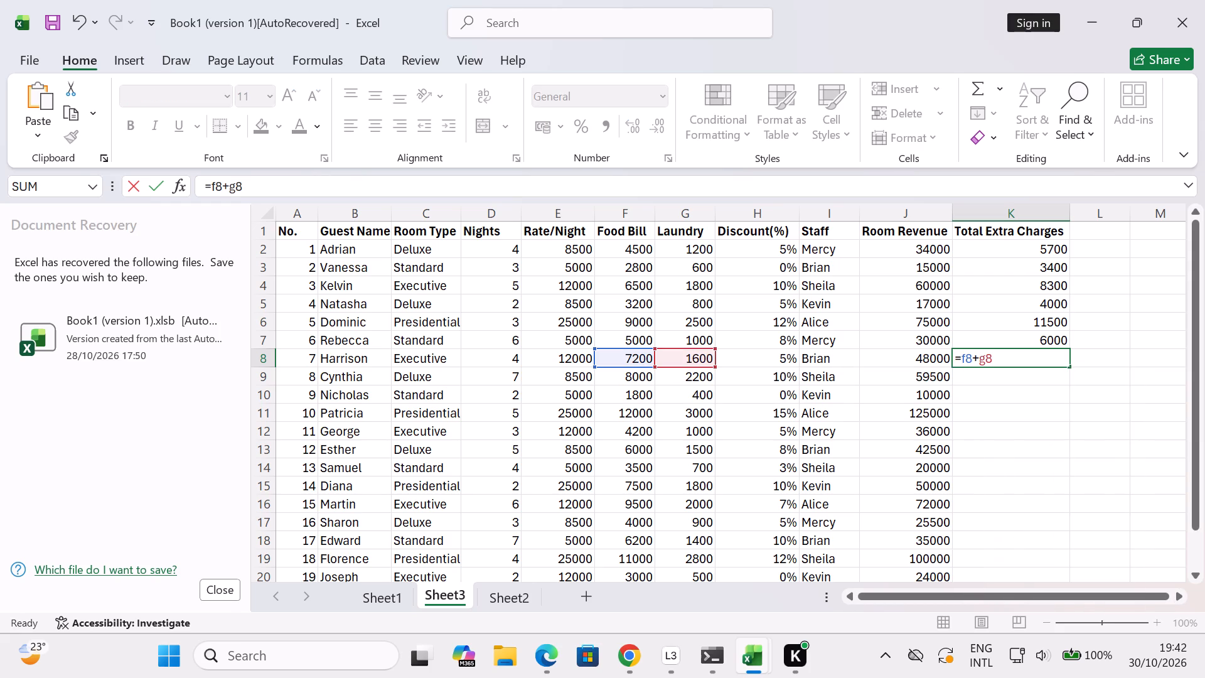
Enter the formula =f9+g9 in K9 to calculate Cynthia's Total Extra Charges.
key(equal)
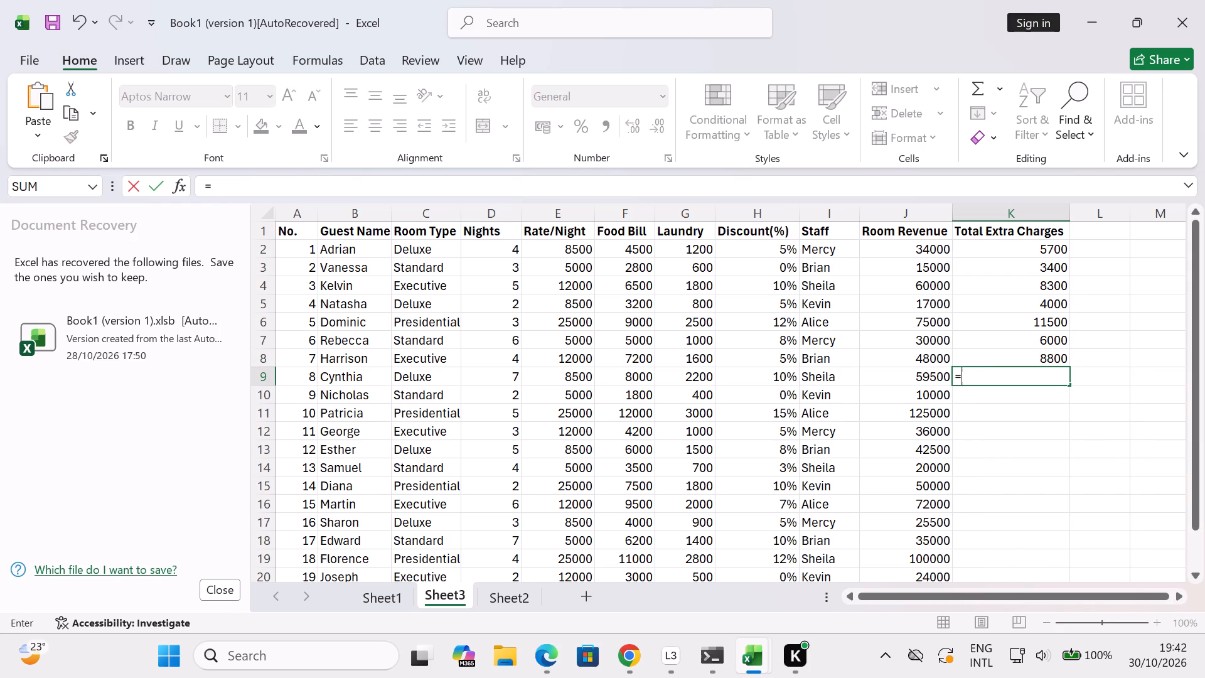
key(f)
key(9)
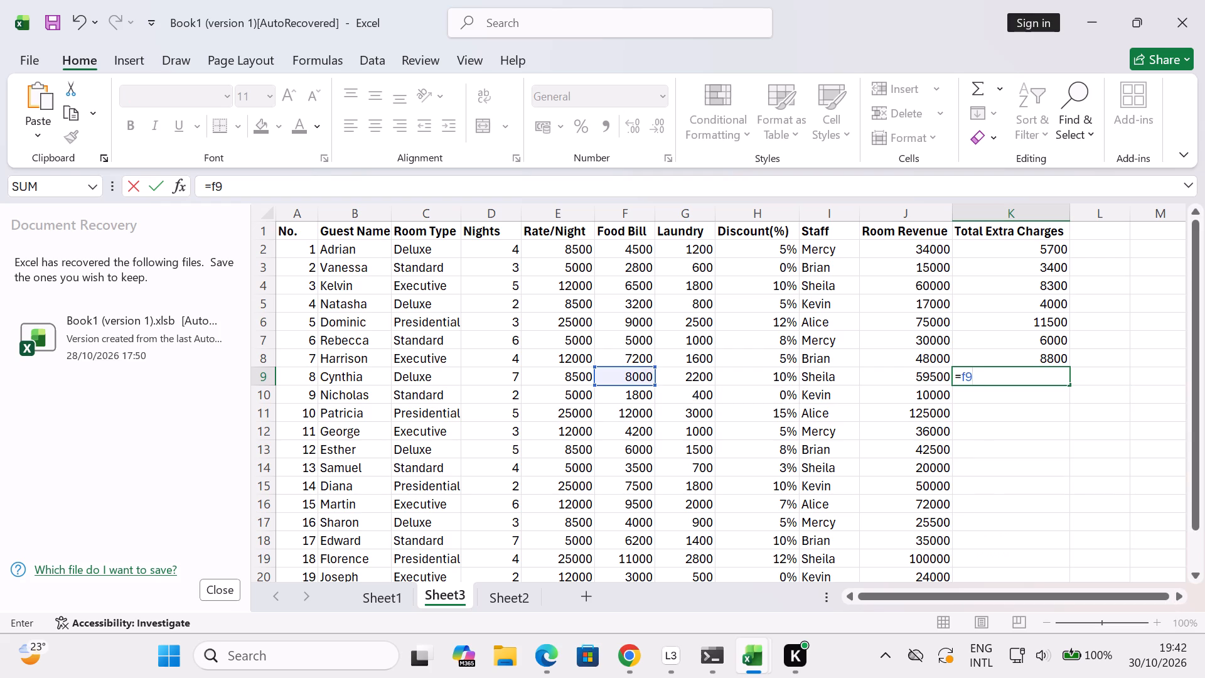
key(shift+plus)
key(g)
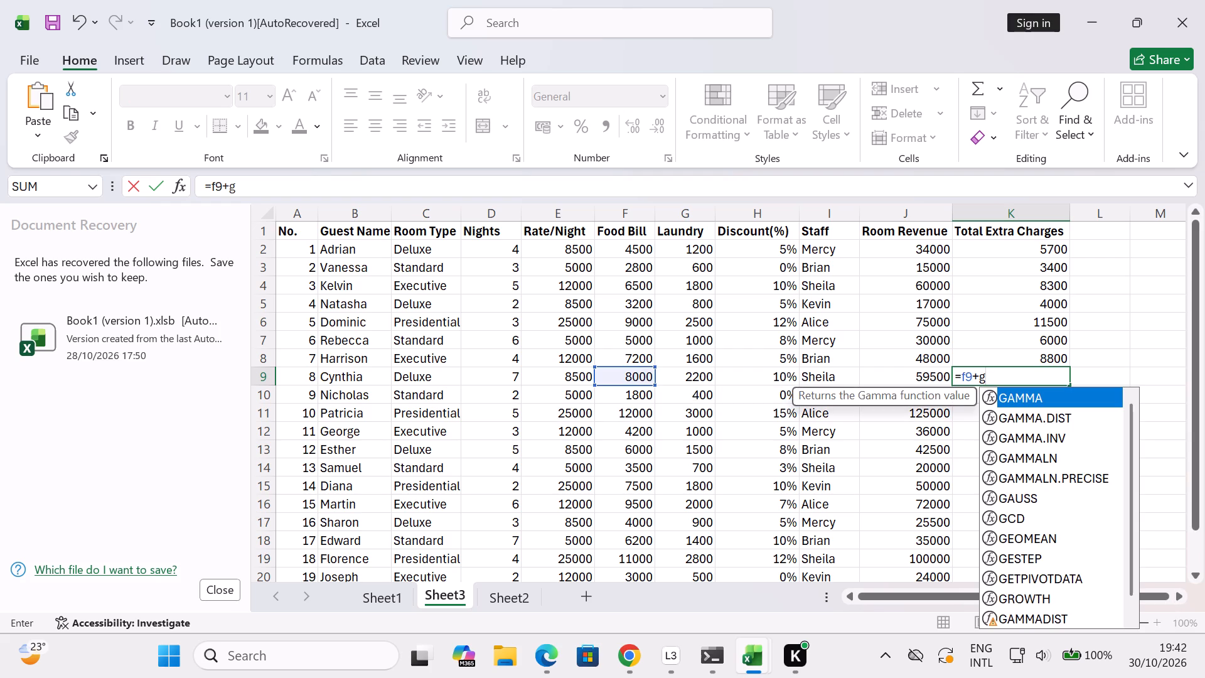
key(9)
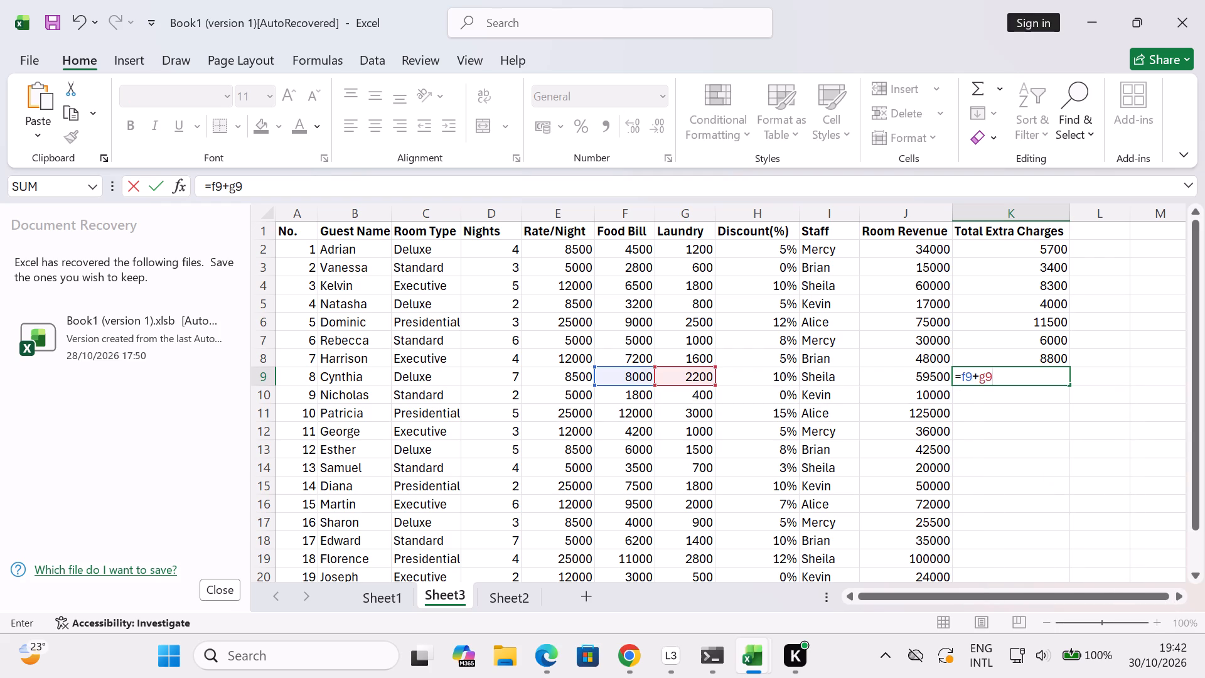
key(Return)
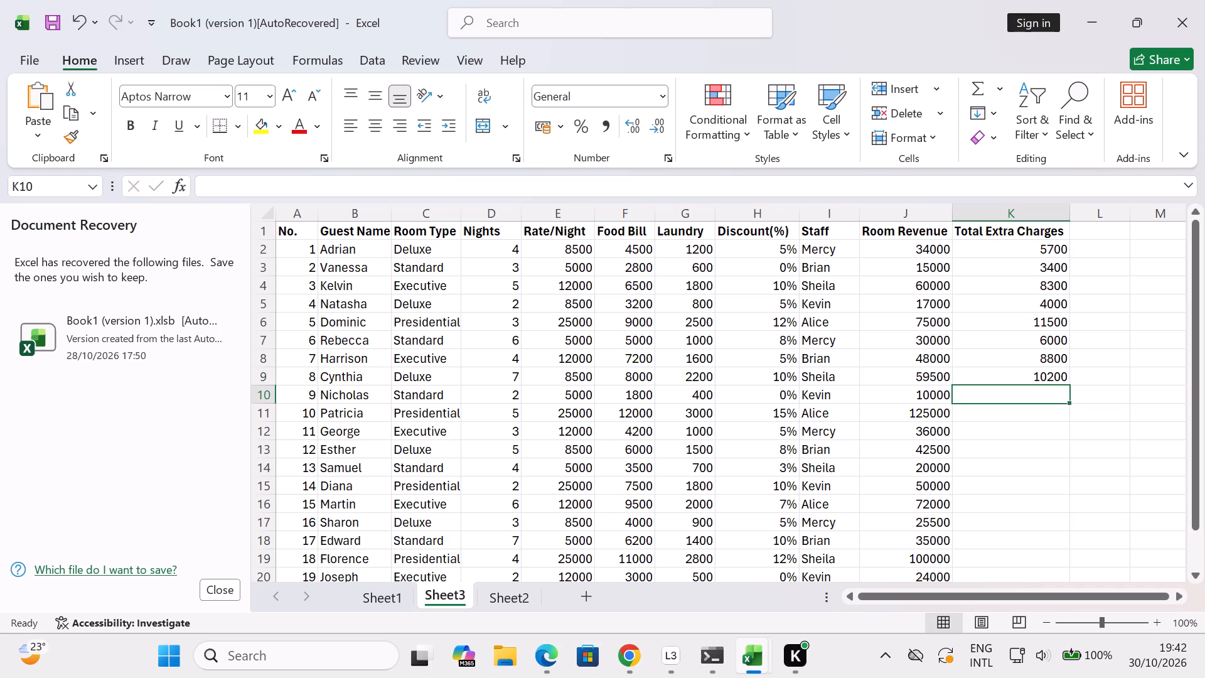
Enter the formula =f10+g10 in K10 to calculate Nicholas's Total Extra Charges.
key(equal)
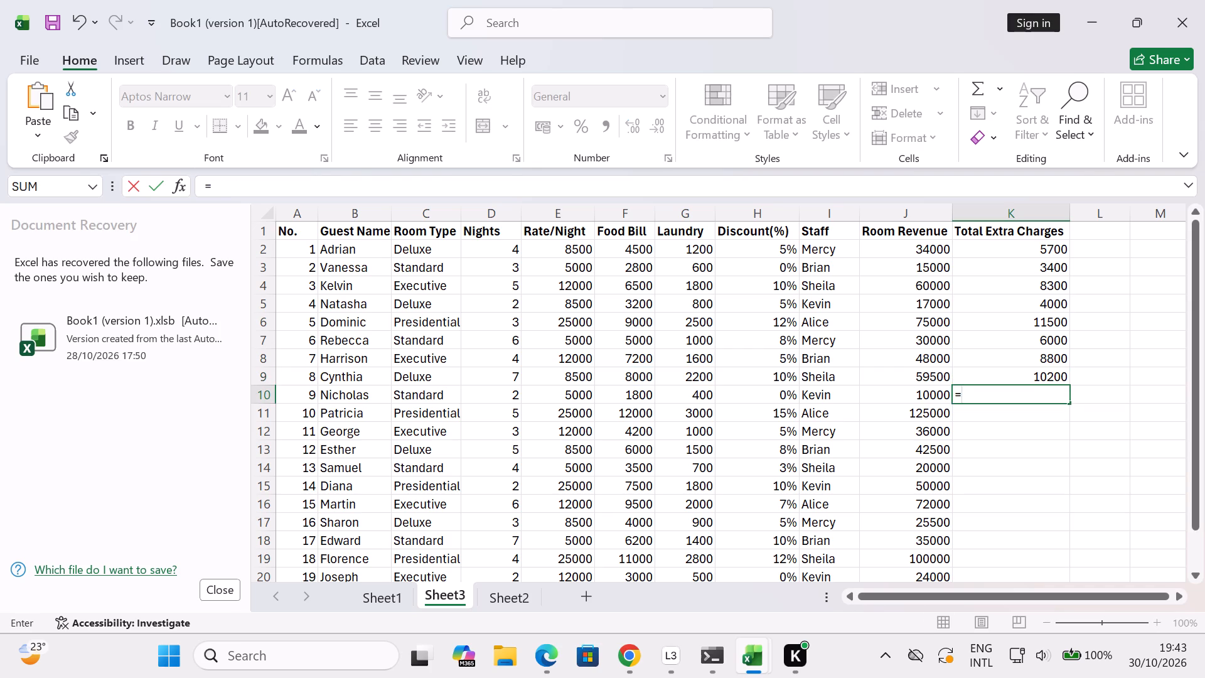
key(f)
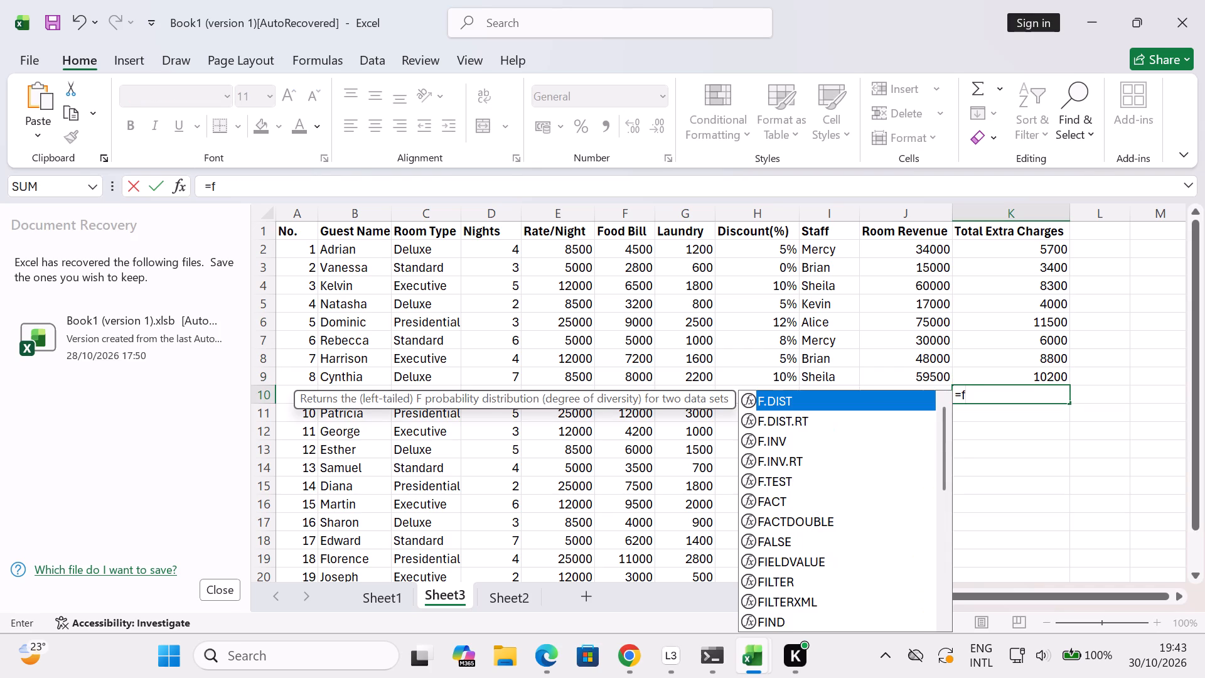
key(1)
key(0)
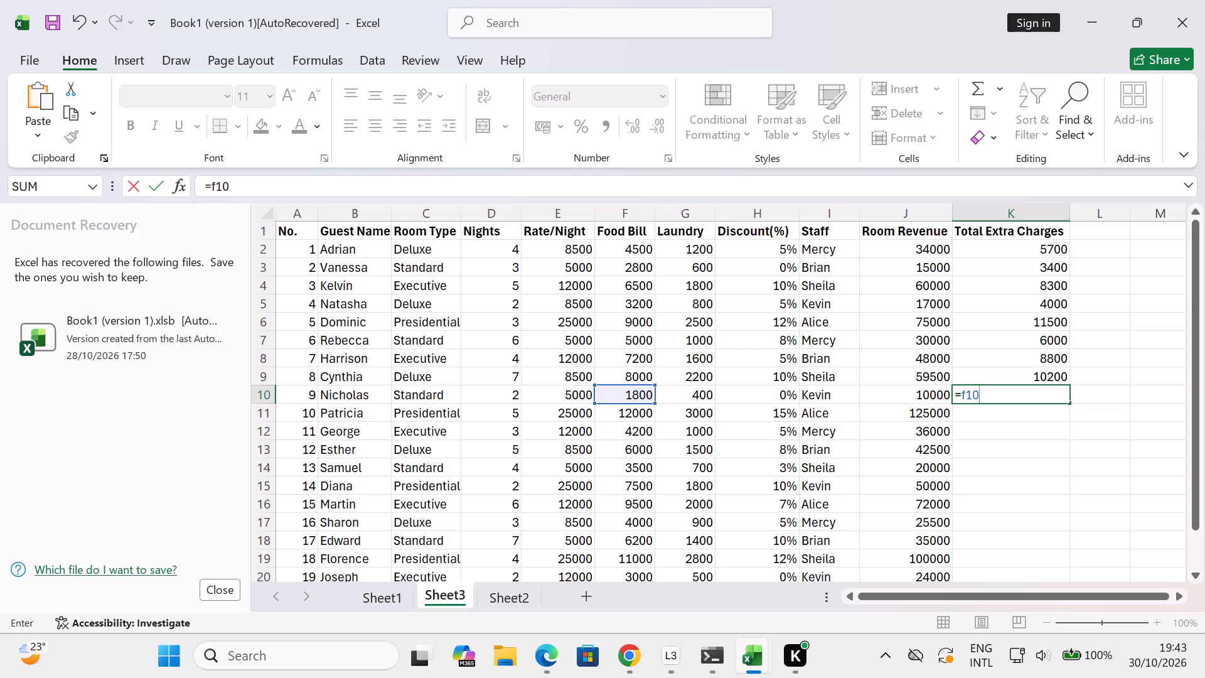
key(shift+plus)
key(g)
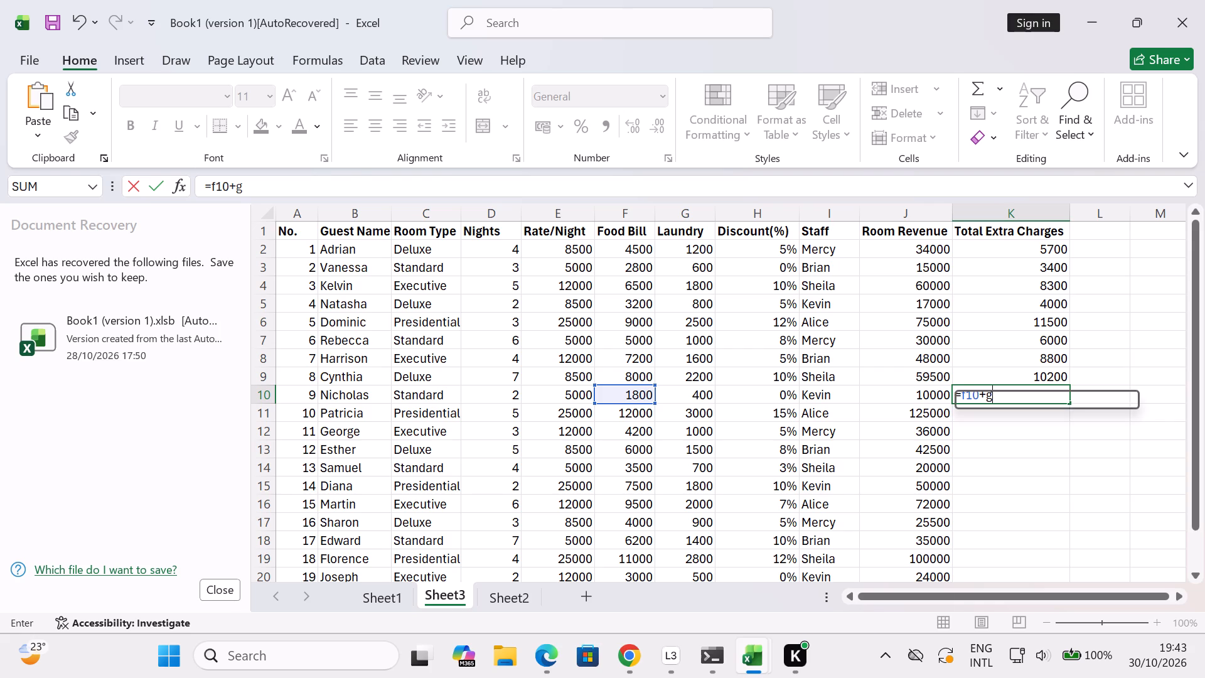
key(1)
key(0)
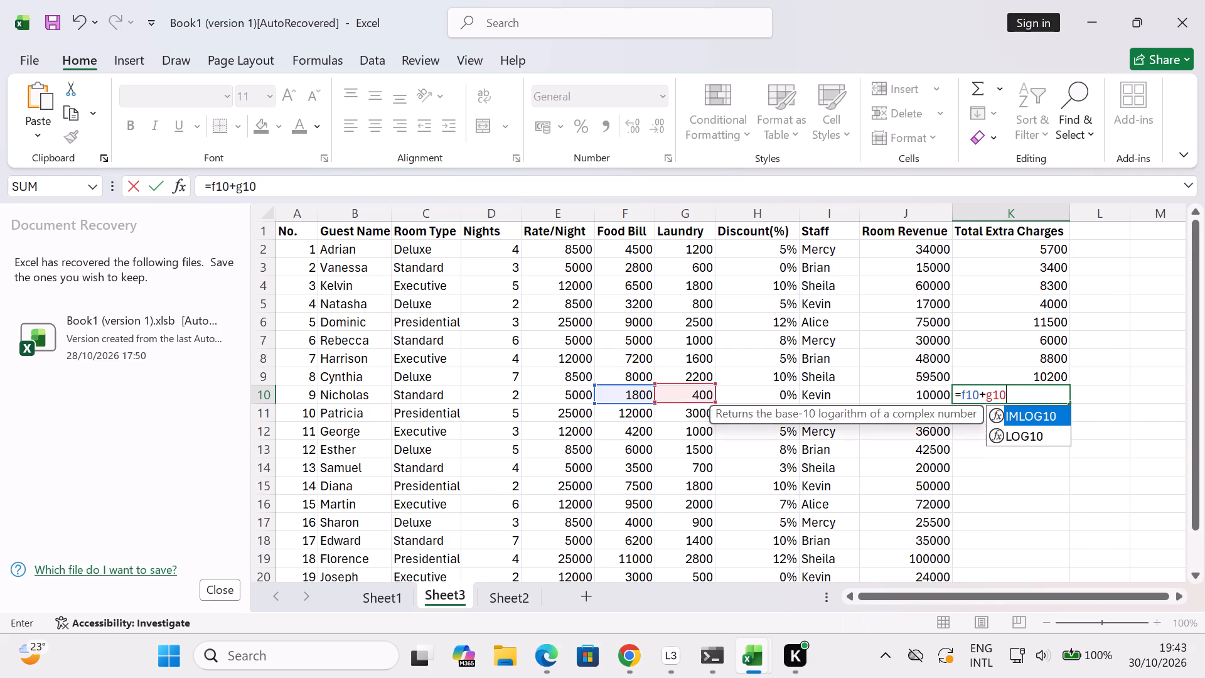
key(Return)
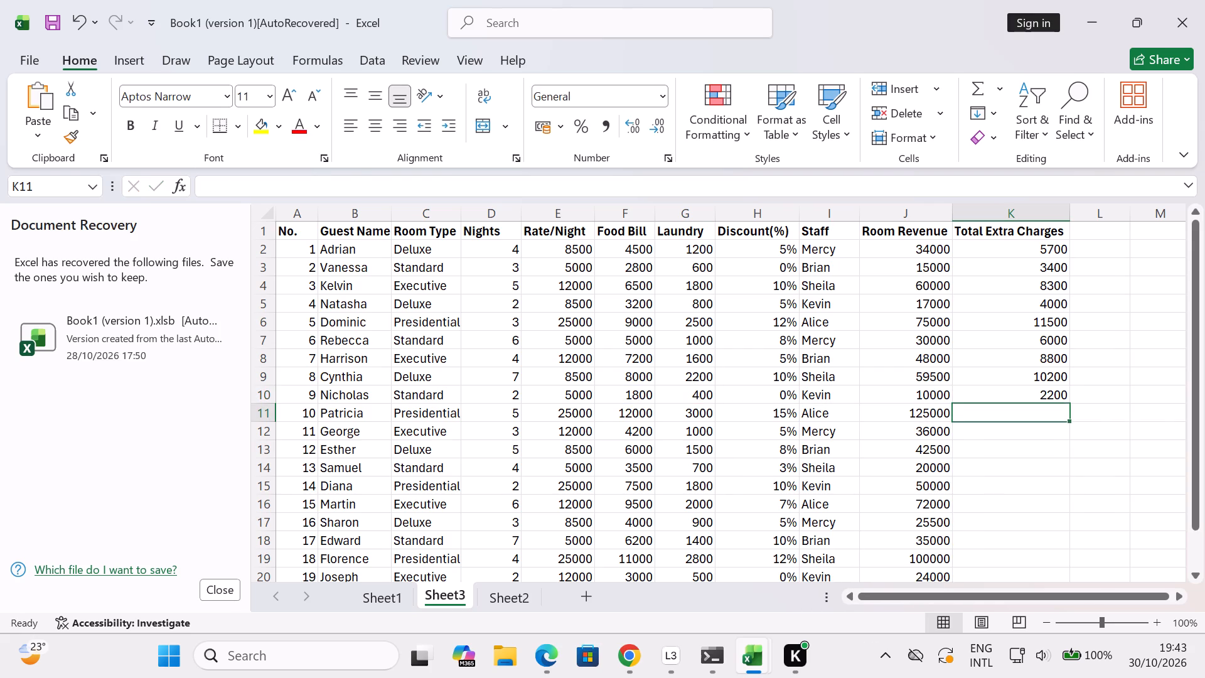
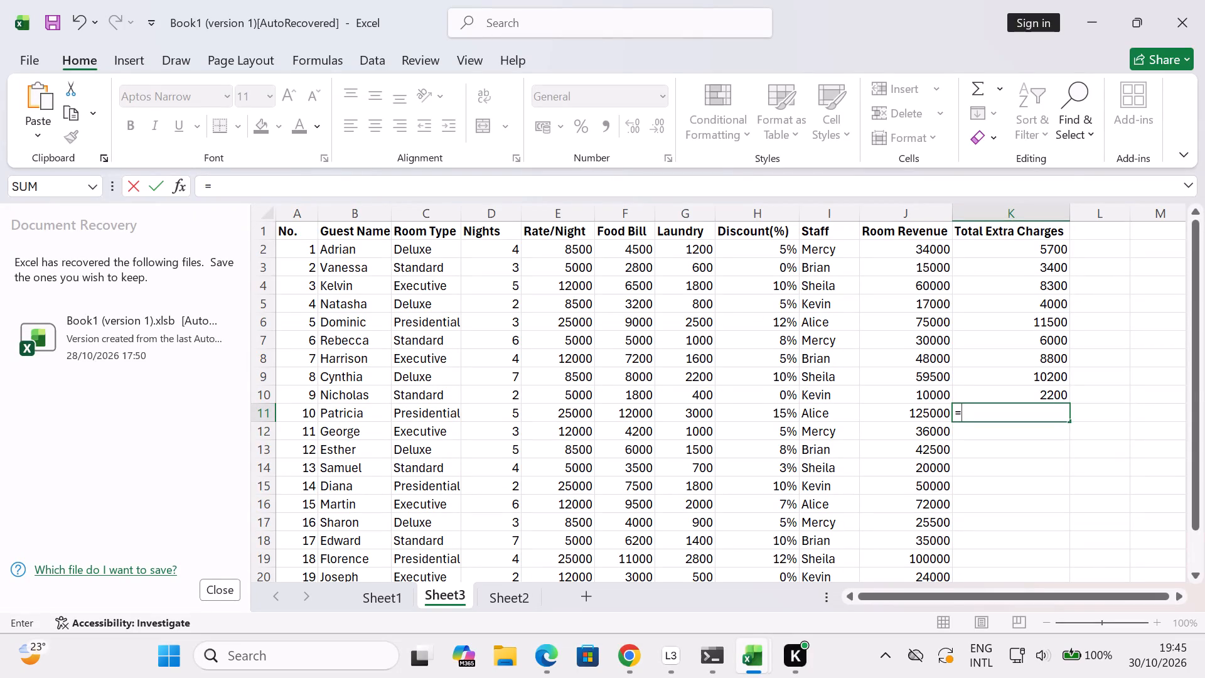
Complete the formula =f11+g11 in K11 to calculate Patricia's Total Extra Charges.
key(f)
text(11)
key(shift+plus)
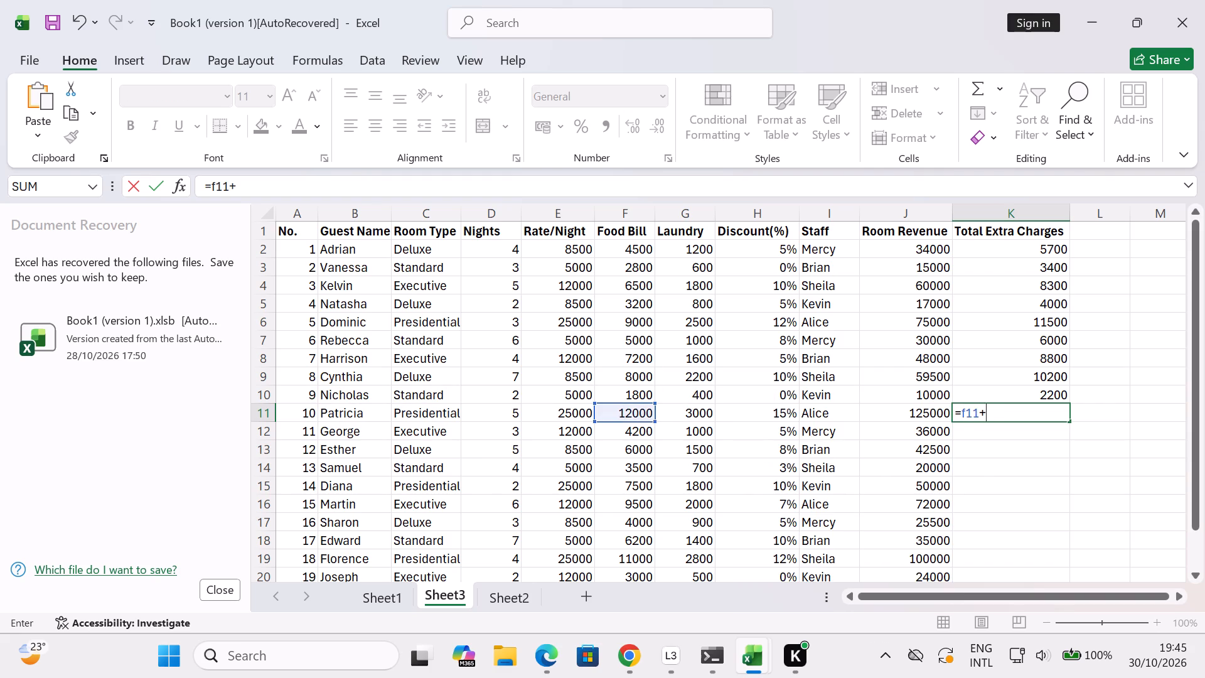
key(g)
text(11)
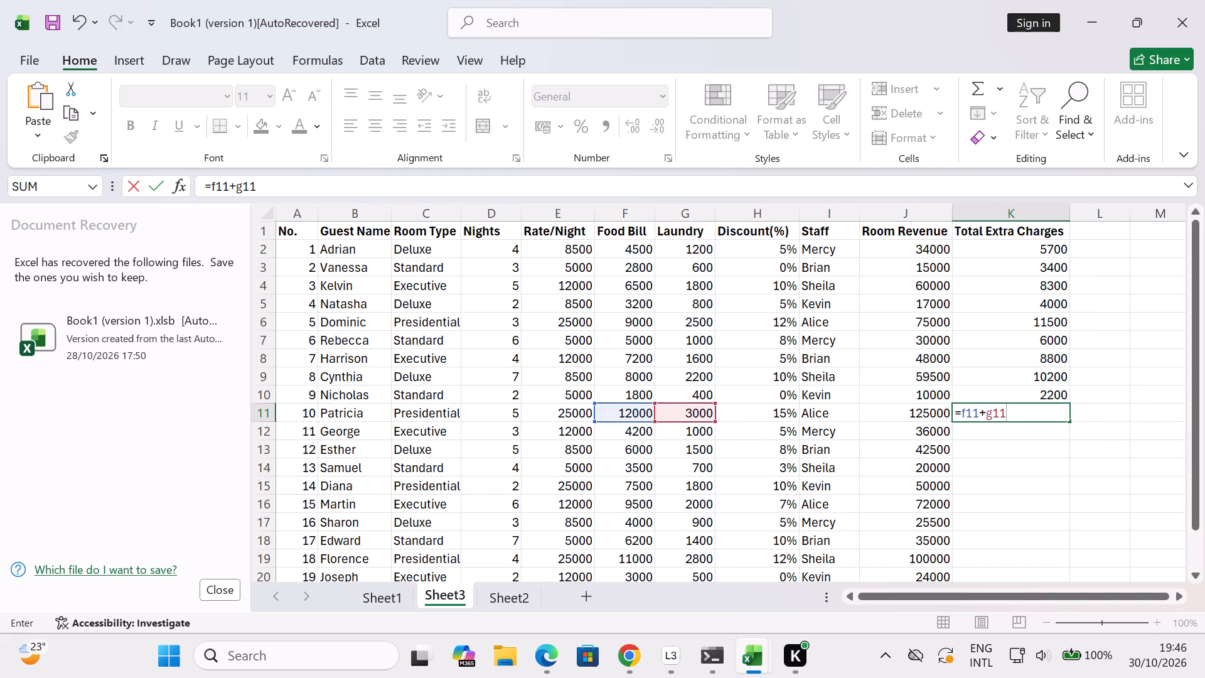
key(Return)
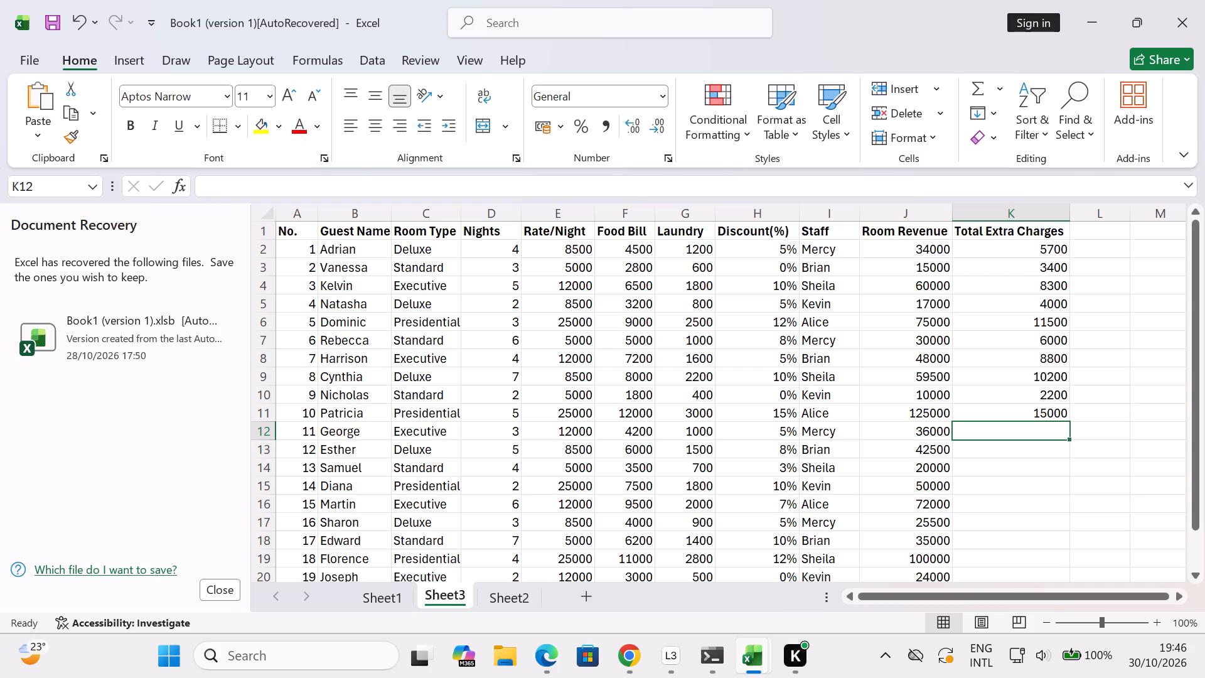
Enter the formula =f12+g12 in K12 to calculate George's Total Extra Charges.
key(equal)
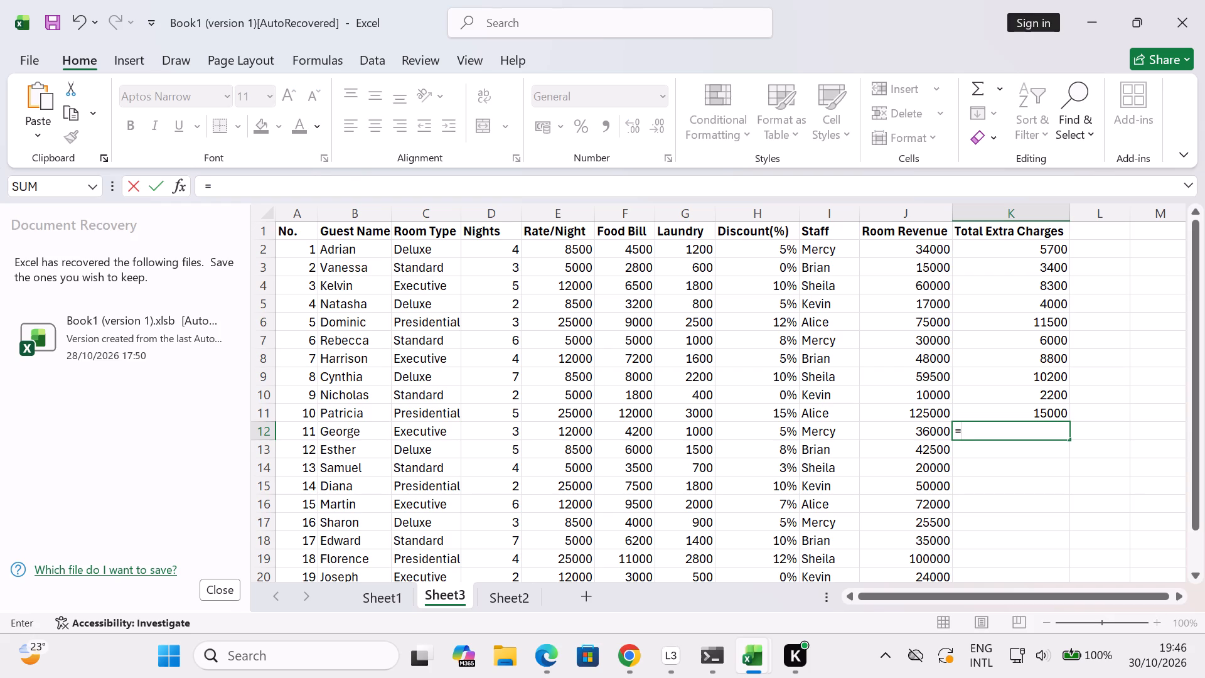
key(f)
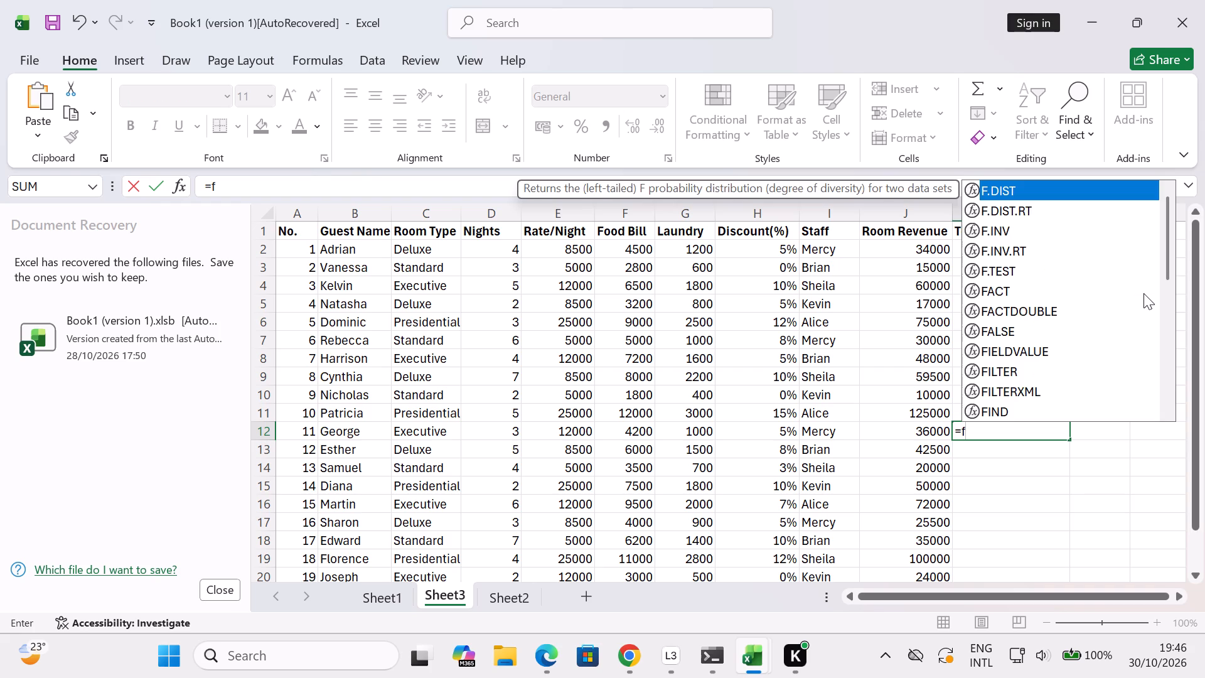
text(12)
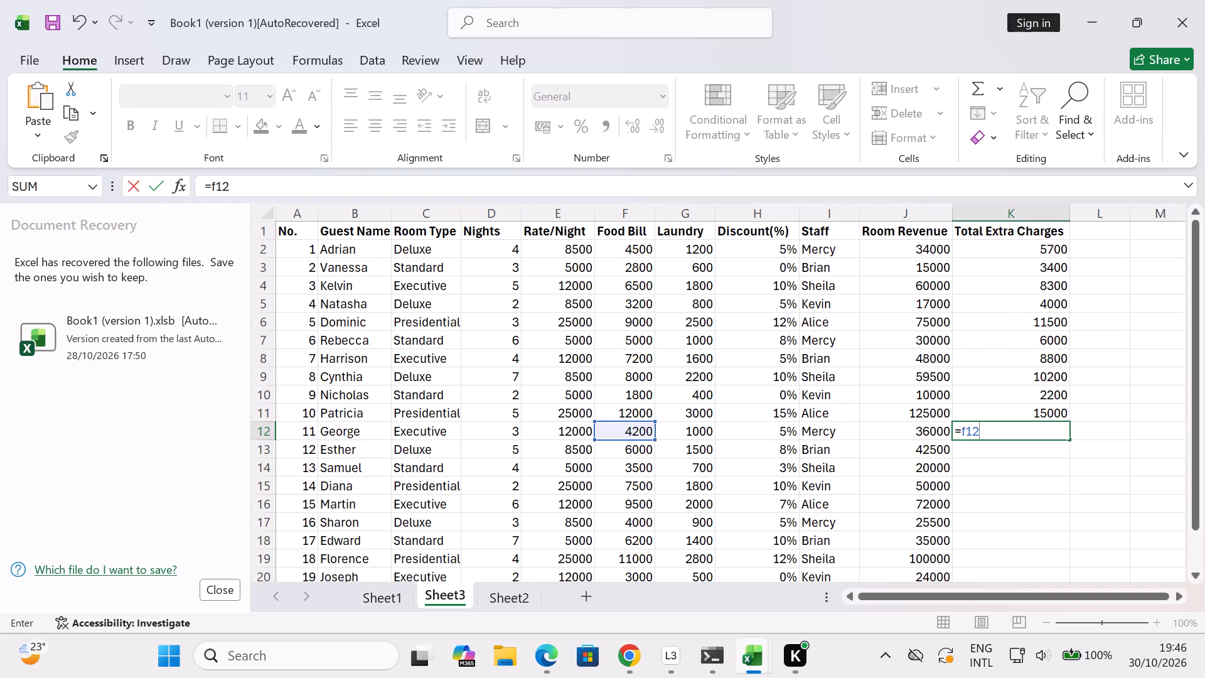
key(shift+plus)
key(g)
text(12)
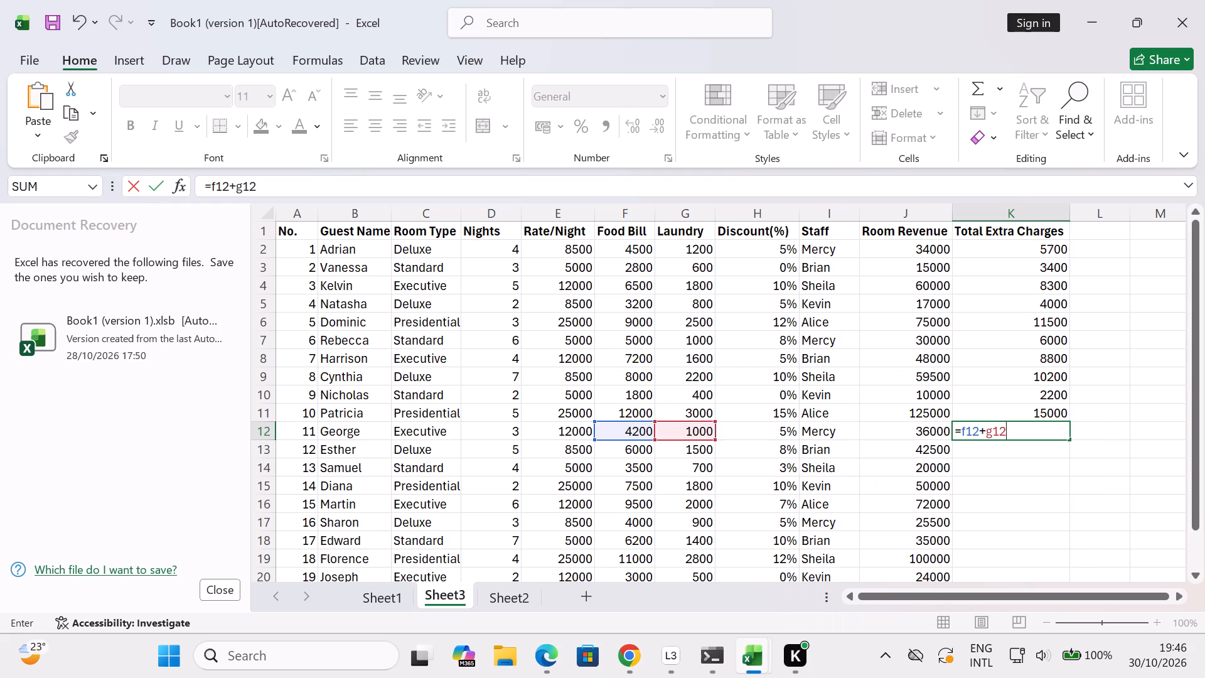
key(Return)
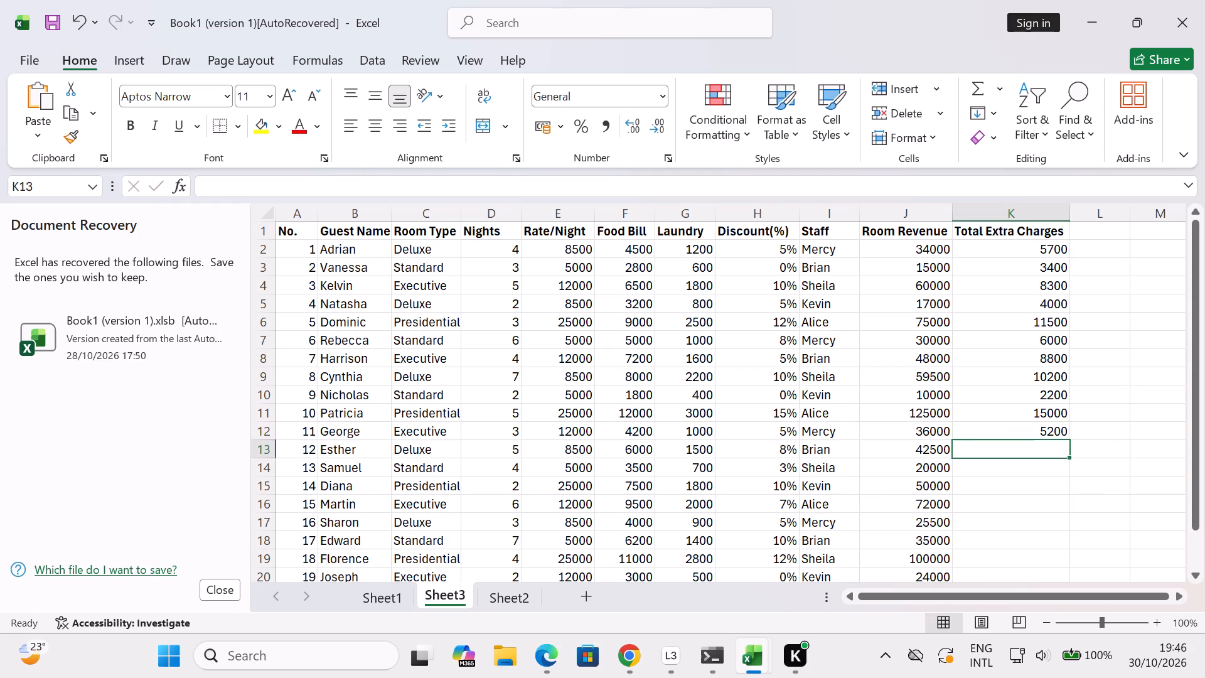
Enter the formula =f13+g13 in K13 to calculate Esther's Total Extra Charges.
key(equal)
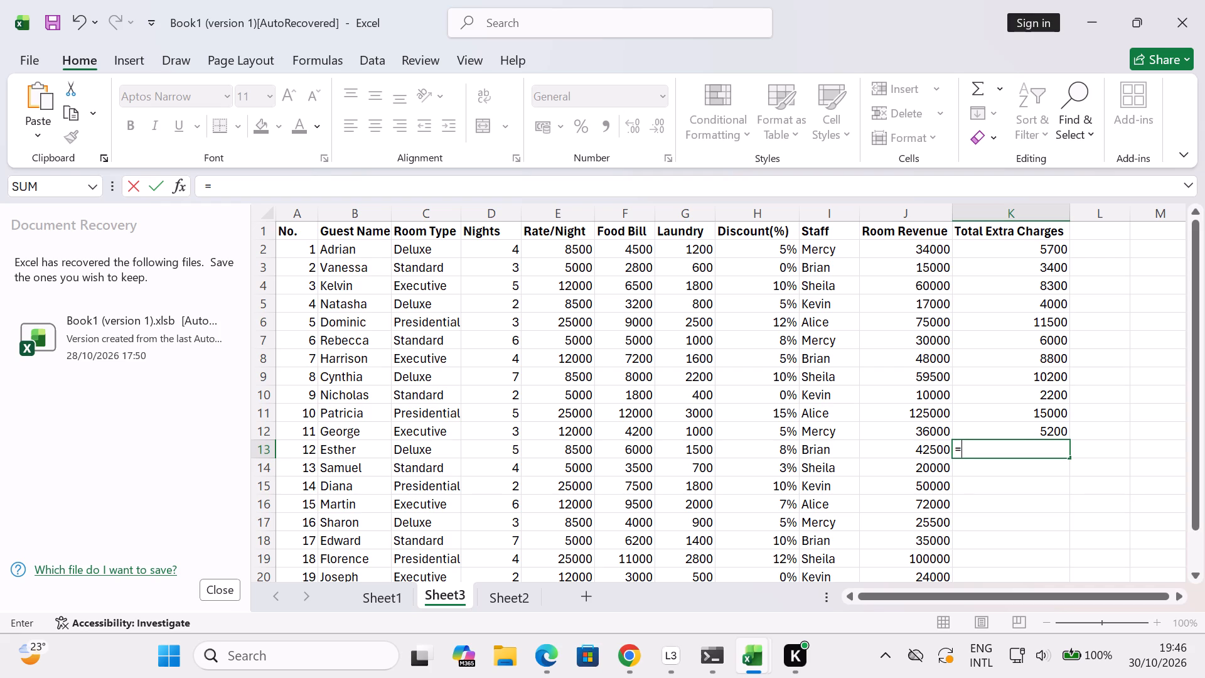
key(f)
text(13)
key(shift+plus)
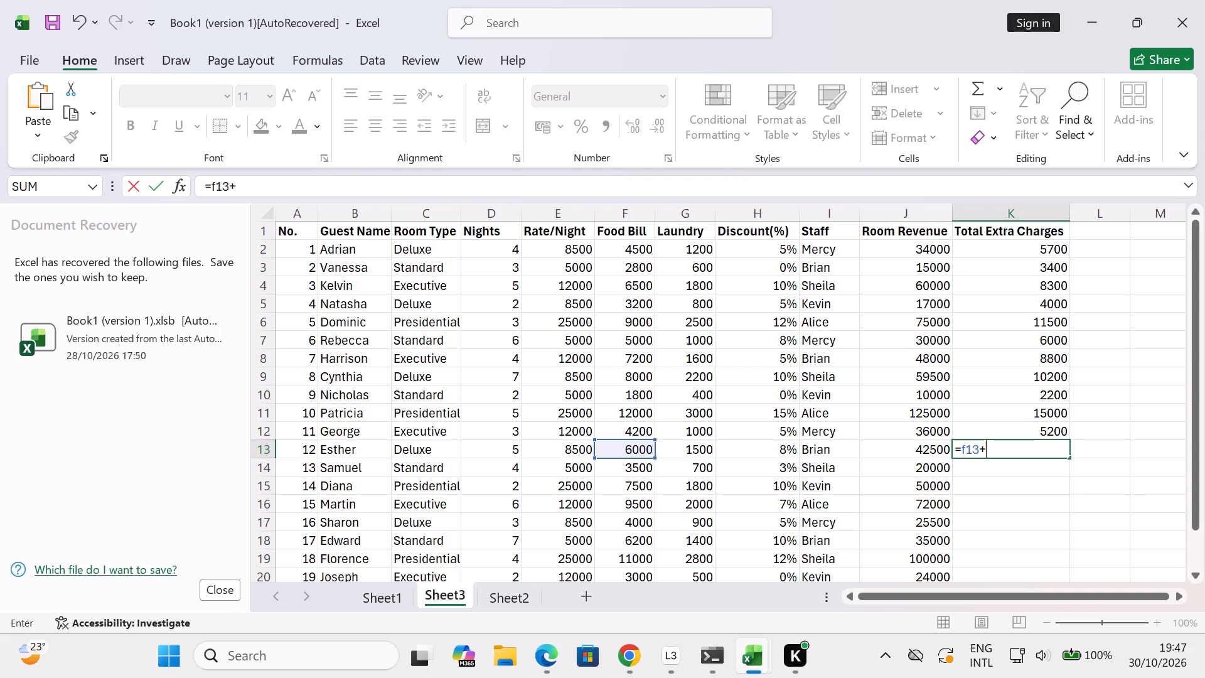
key(g)
text(13)
key(Return)
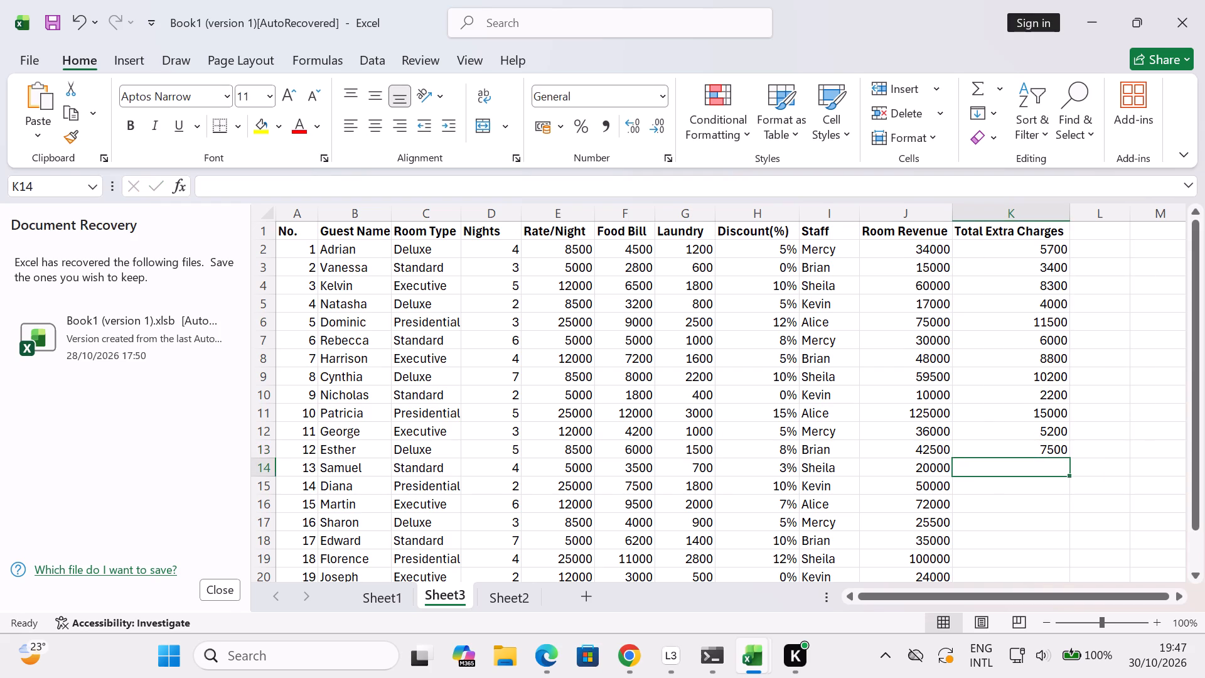
Enter the formula =f14+g14 in K14 to calculate Samuel's Total Extra Charges.
key(equal)
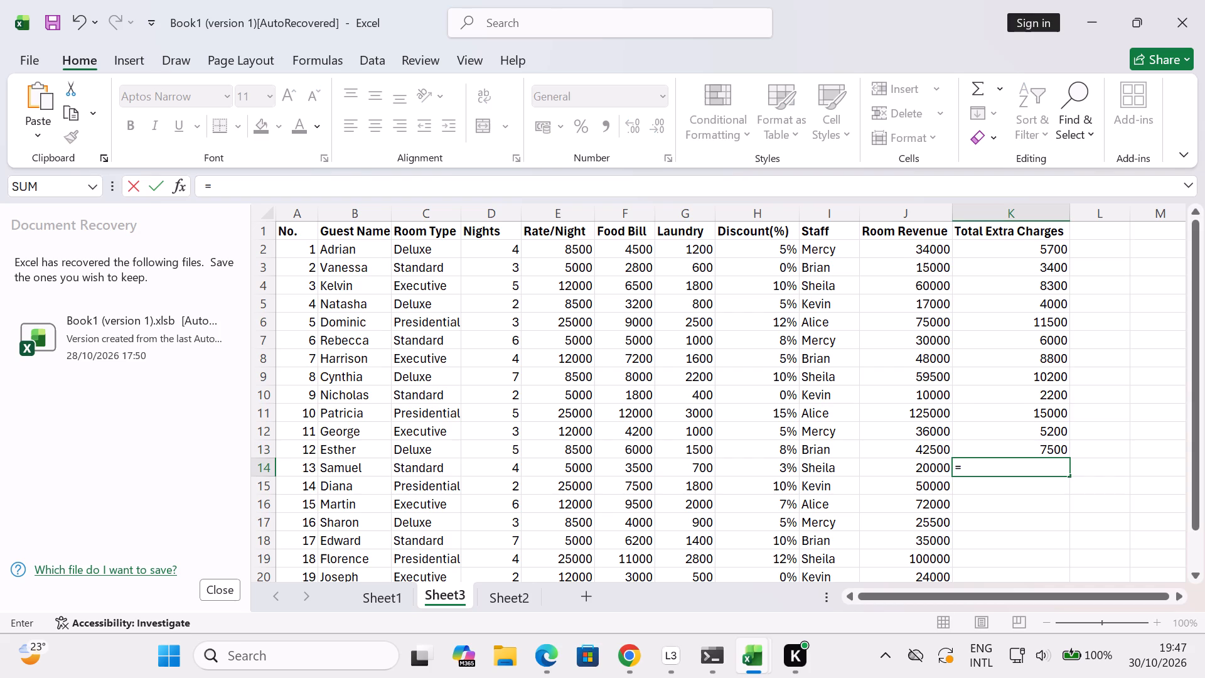
key(f)
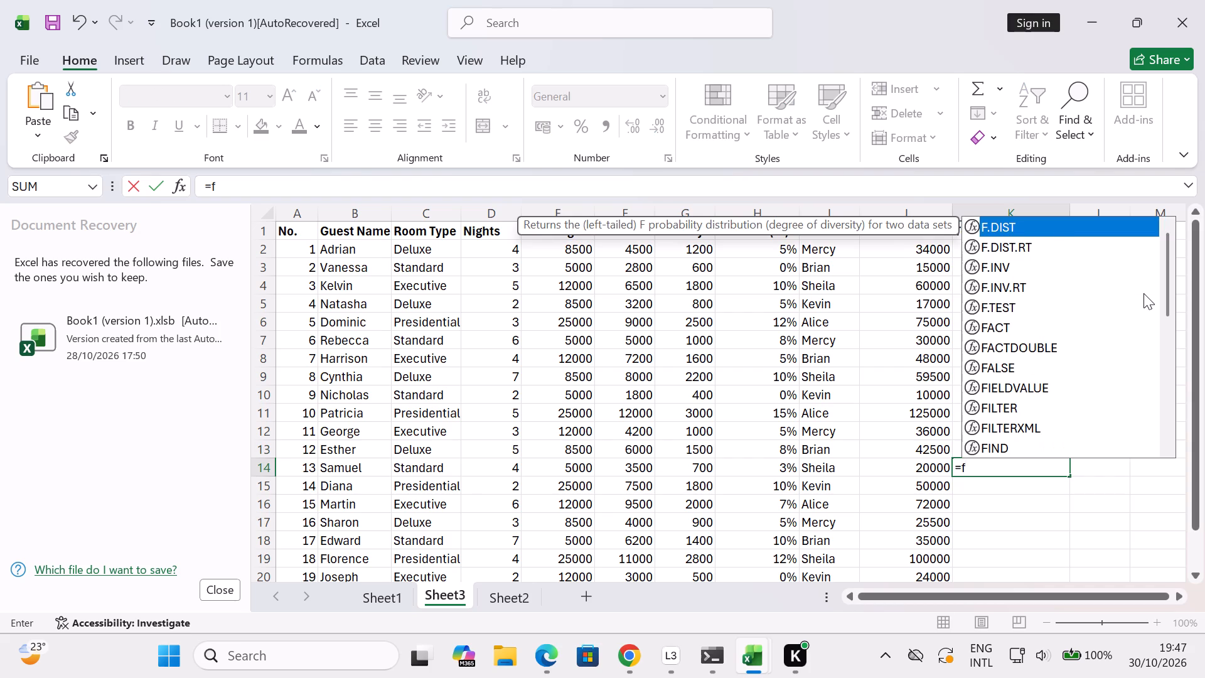
text(14)
key(shift+plus)
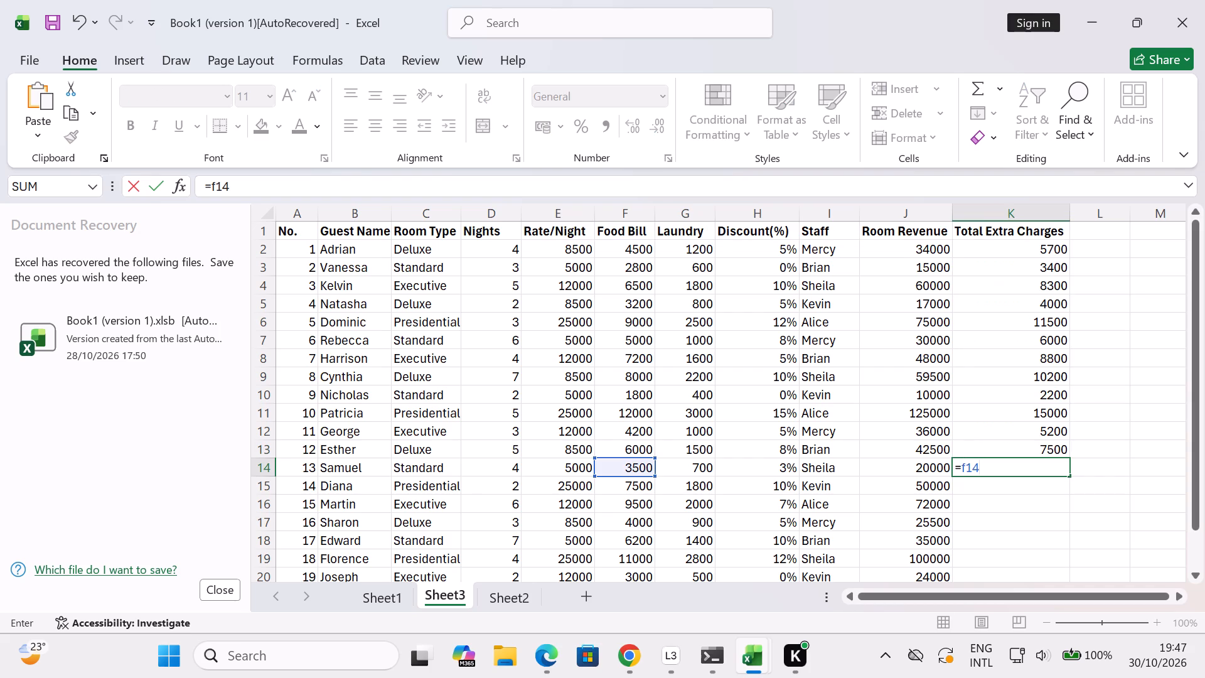
text(g1)
key(4)
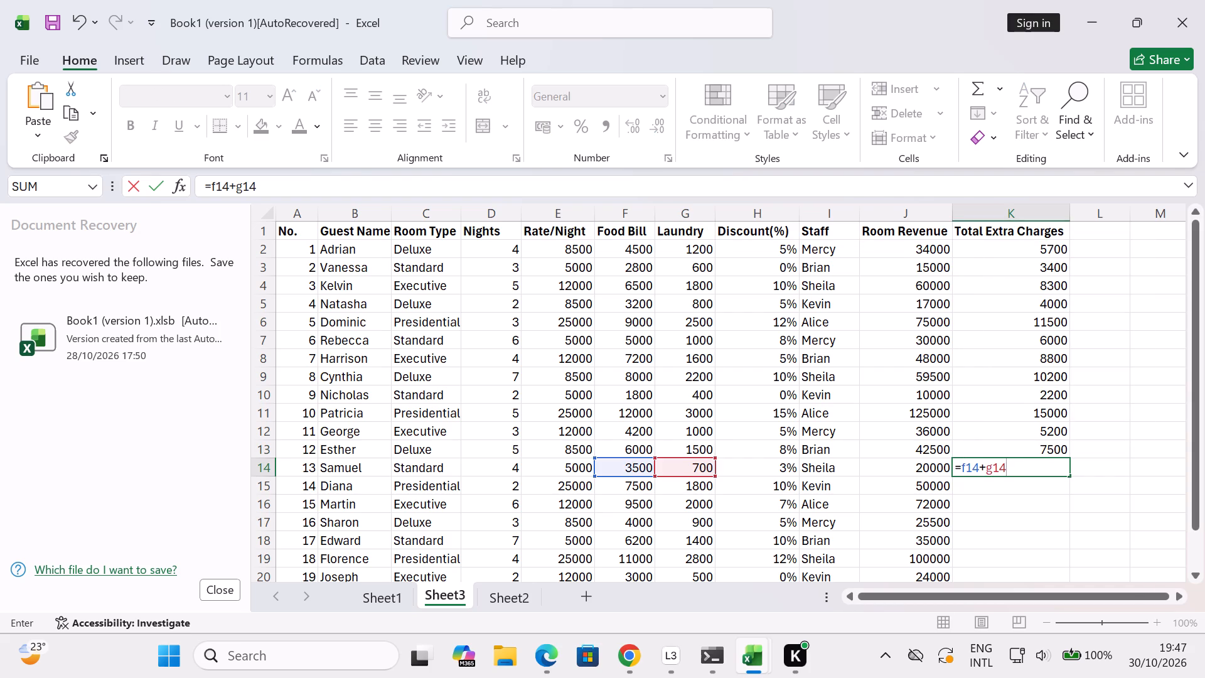
key(Return)
Enter the formula =f15+g15 in K15 to calculate Diana's Total Extra Charges.
key(equal)
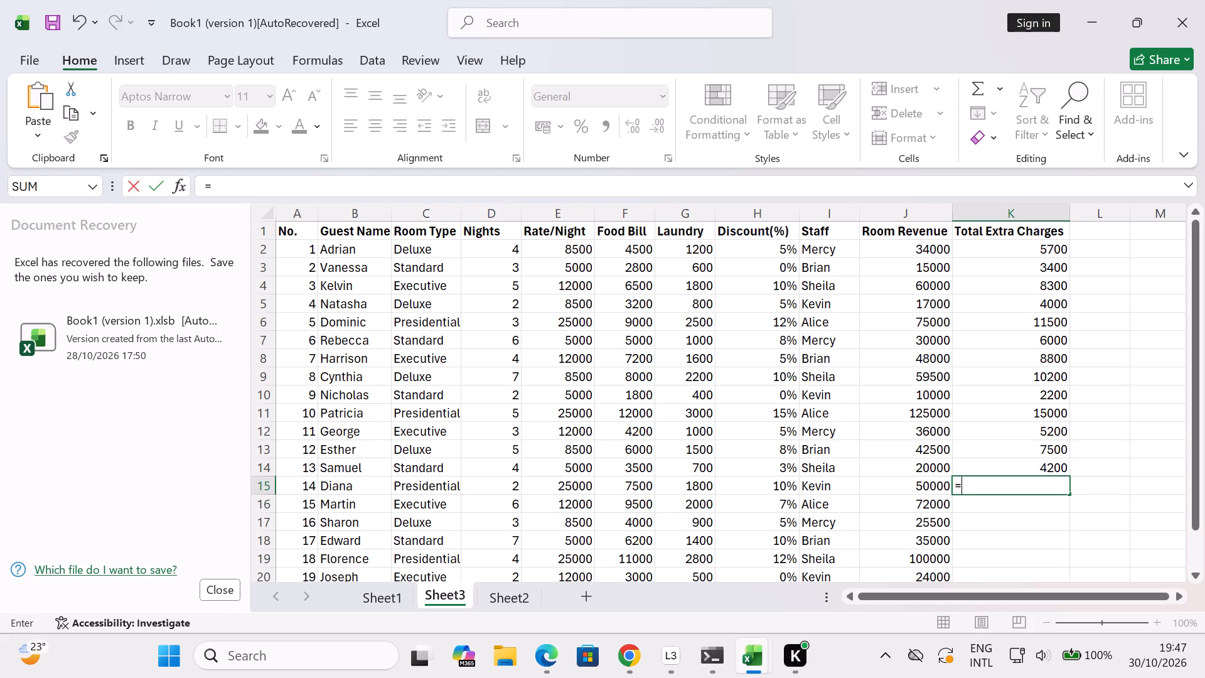
key(f)
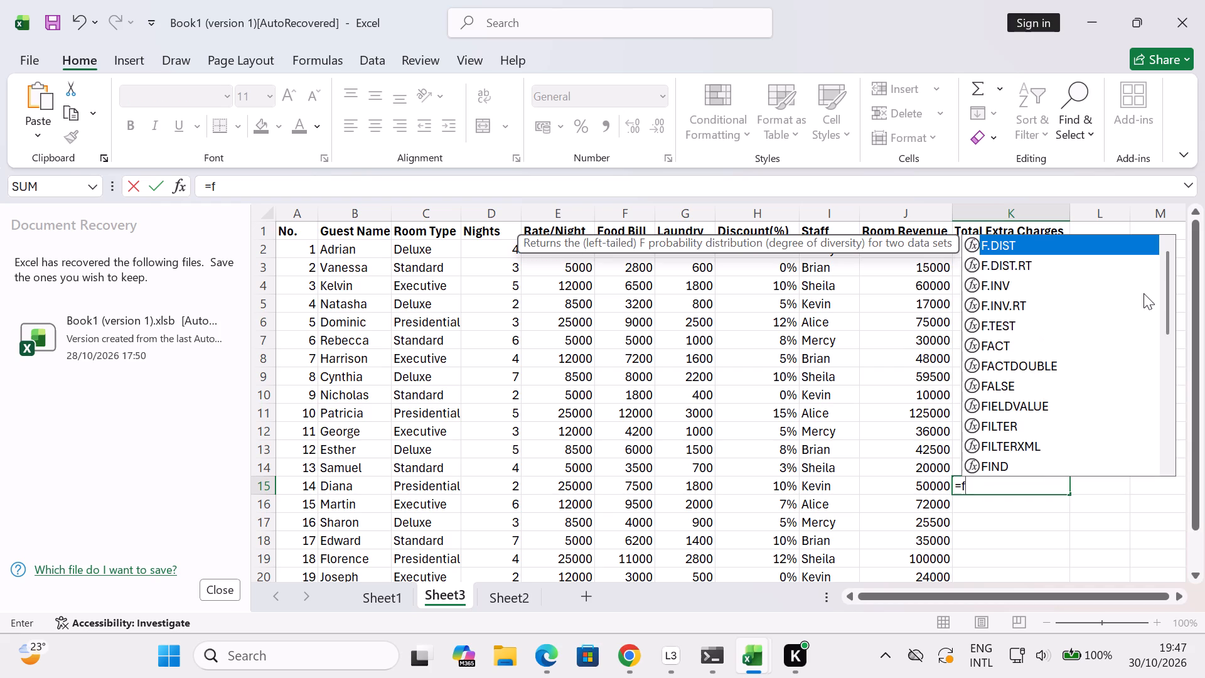
key(1)
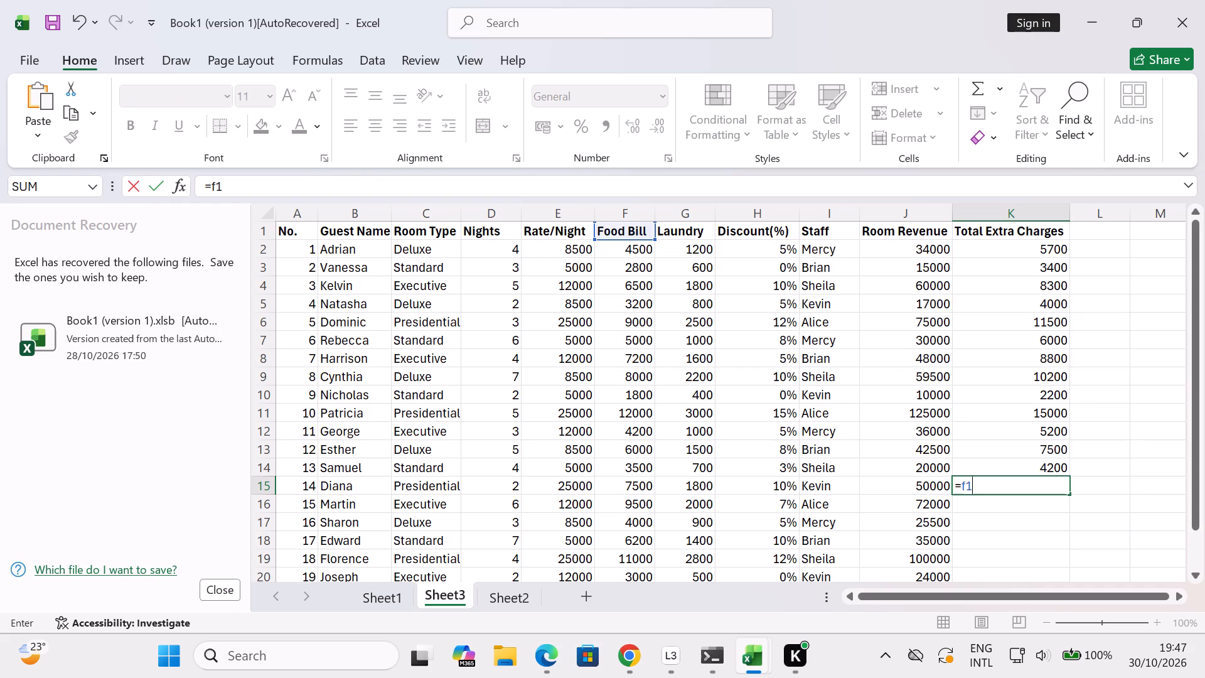
key(5)
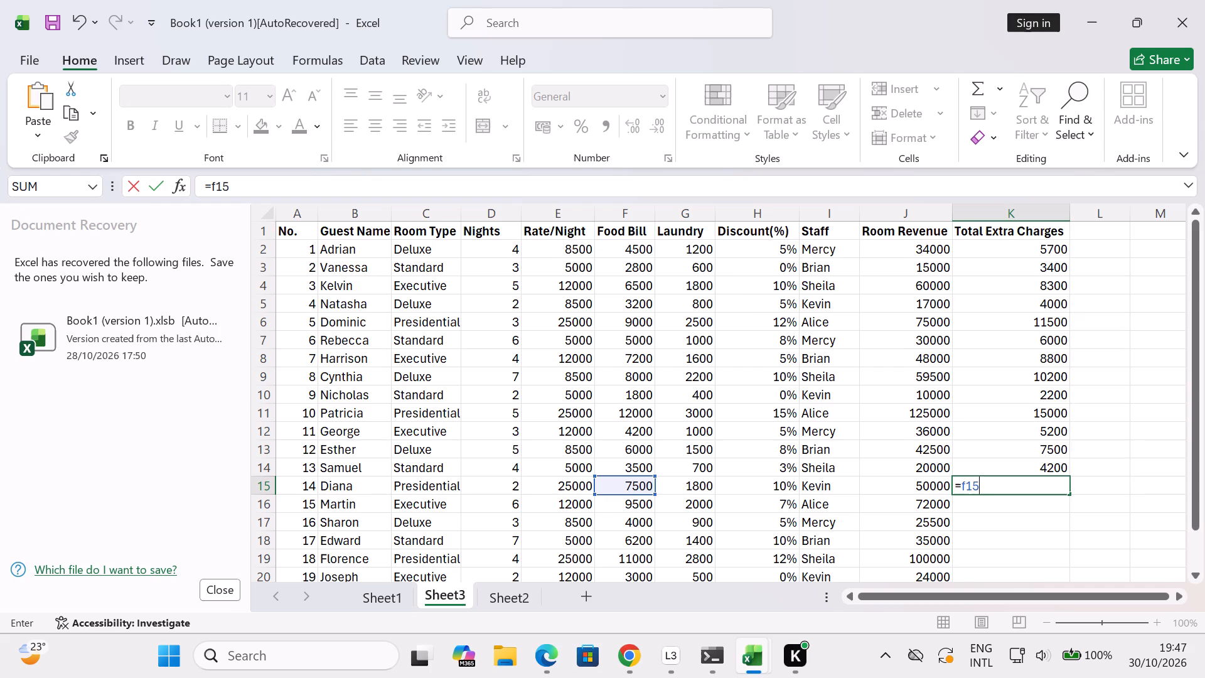
key(shift+plus)
key(g)
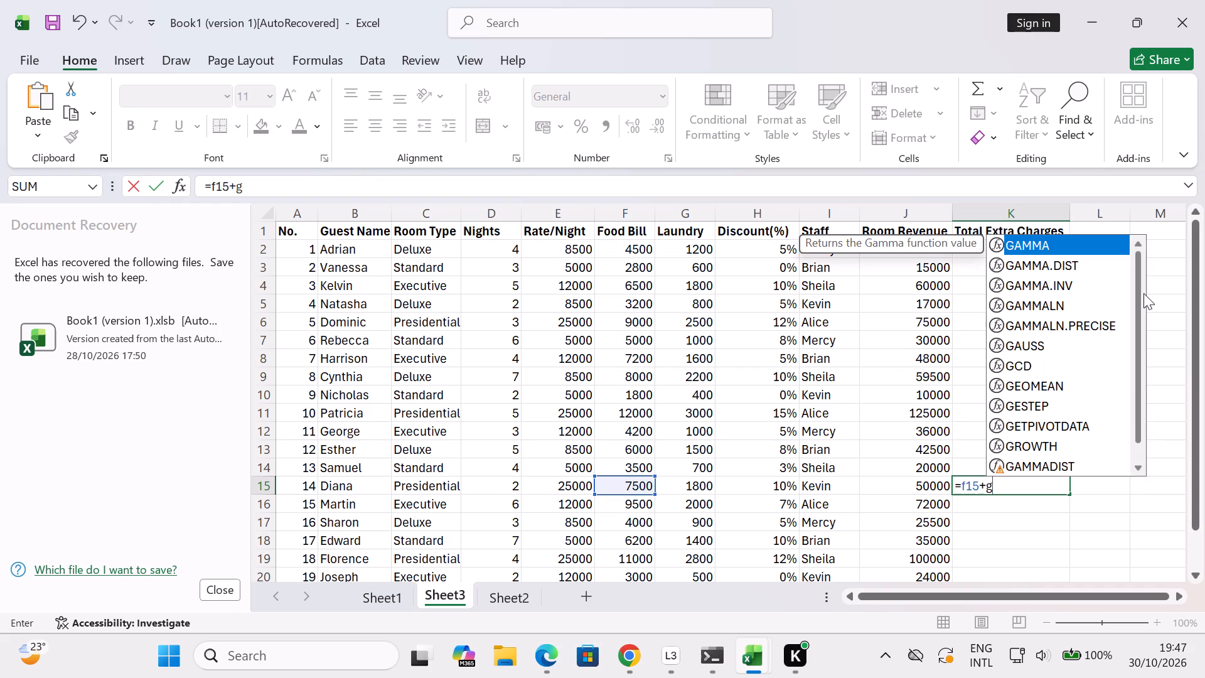
text(15)
key(Return)
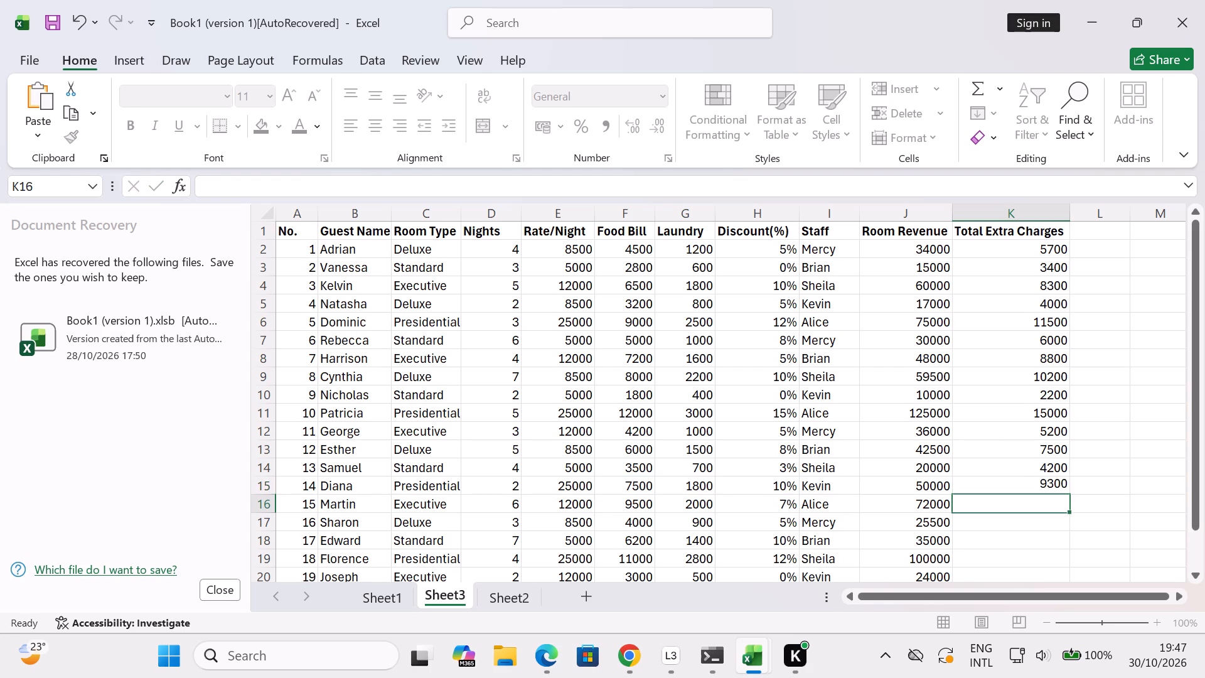
Enter the formula =f16+g16 in K16 to calculate Martin's Total Extra Charges.
key(equal)
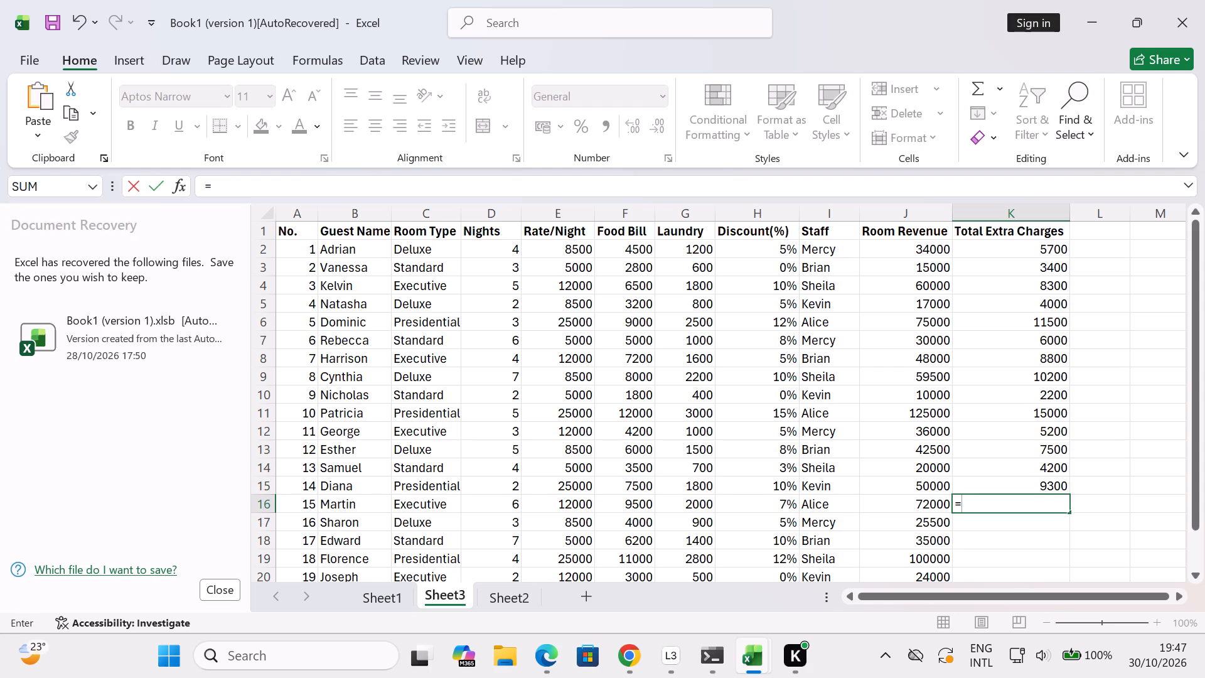
key(f)
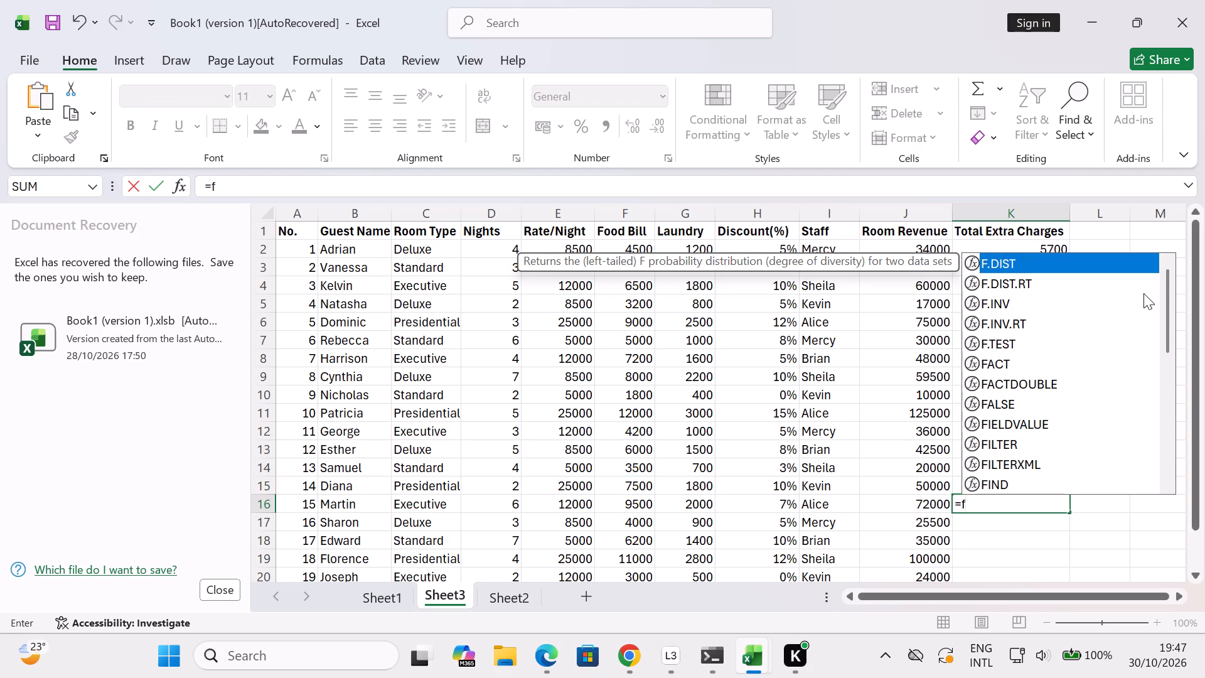
text(16)
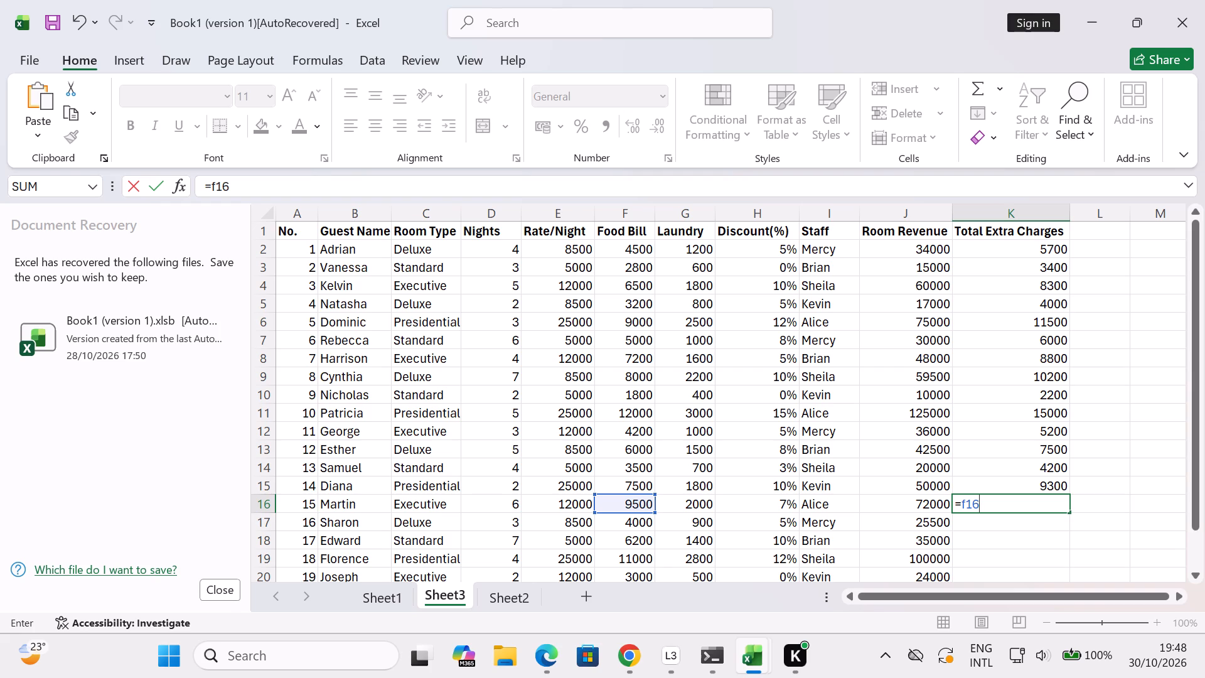
key(shift+plus)
text(g16)
key(Return)
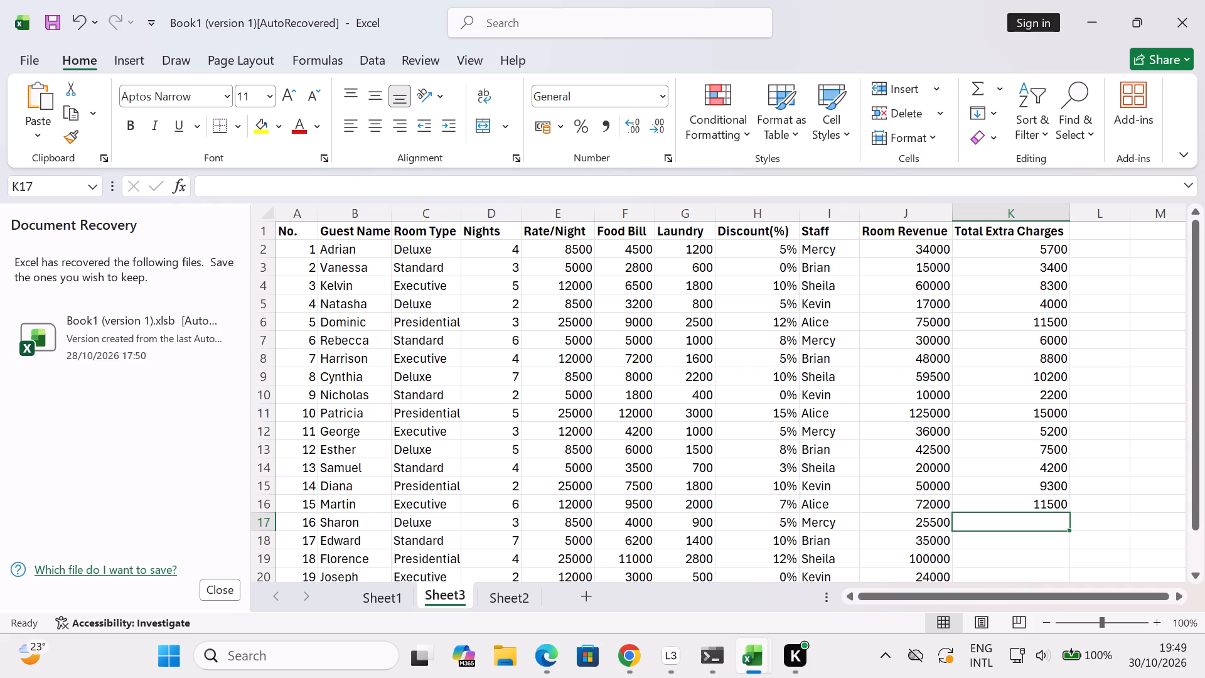
Enter the formula =f17+g17 in K17 to calculate Sharon's Total Extra Charges.
key(equal)
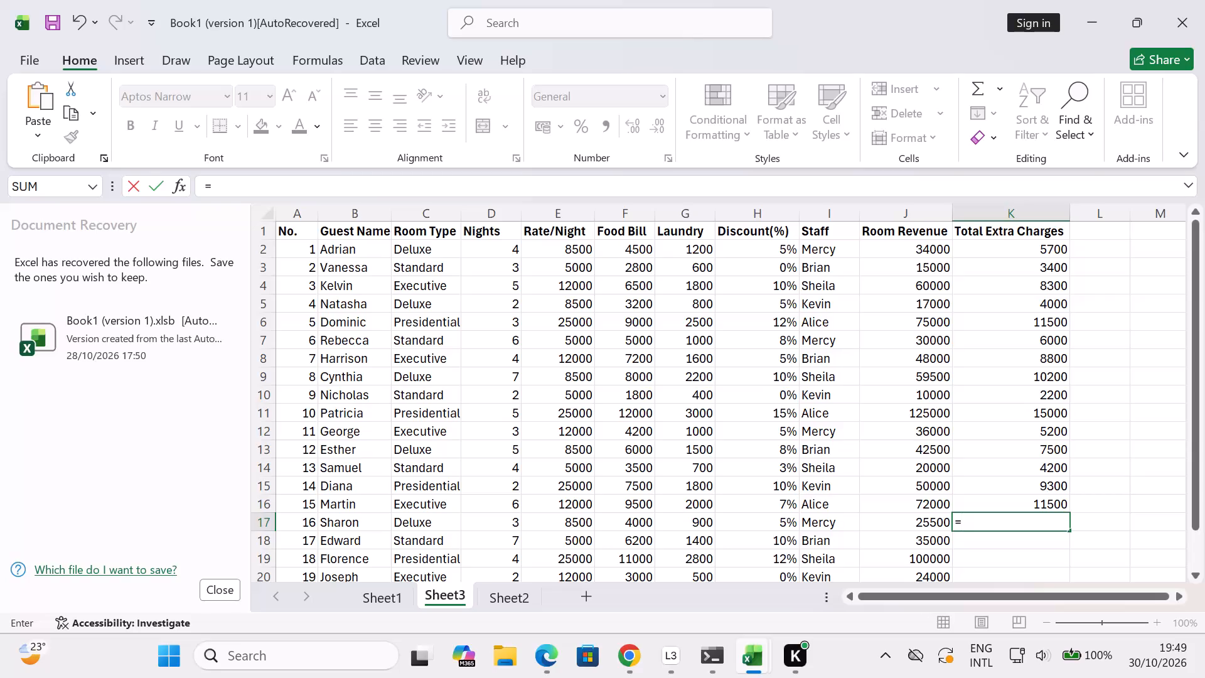
key(f)
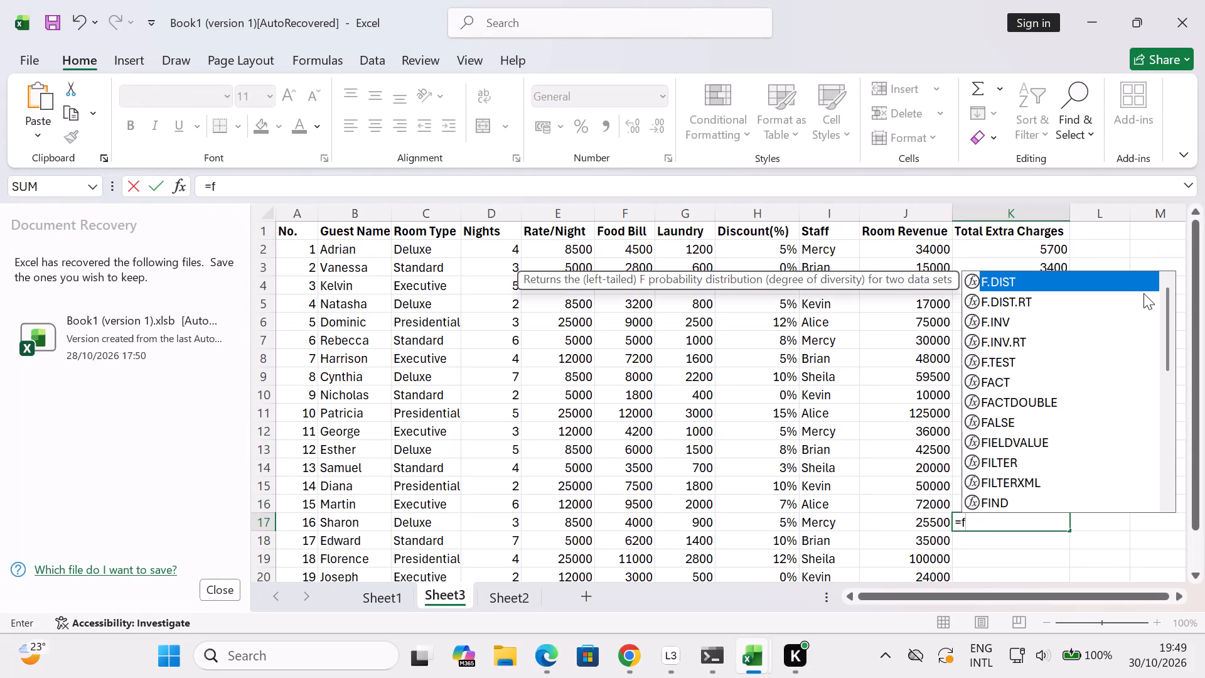
key(1)
key(7)
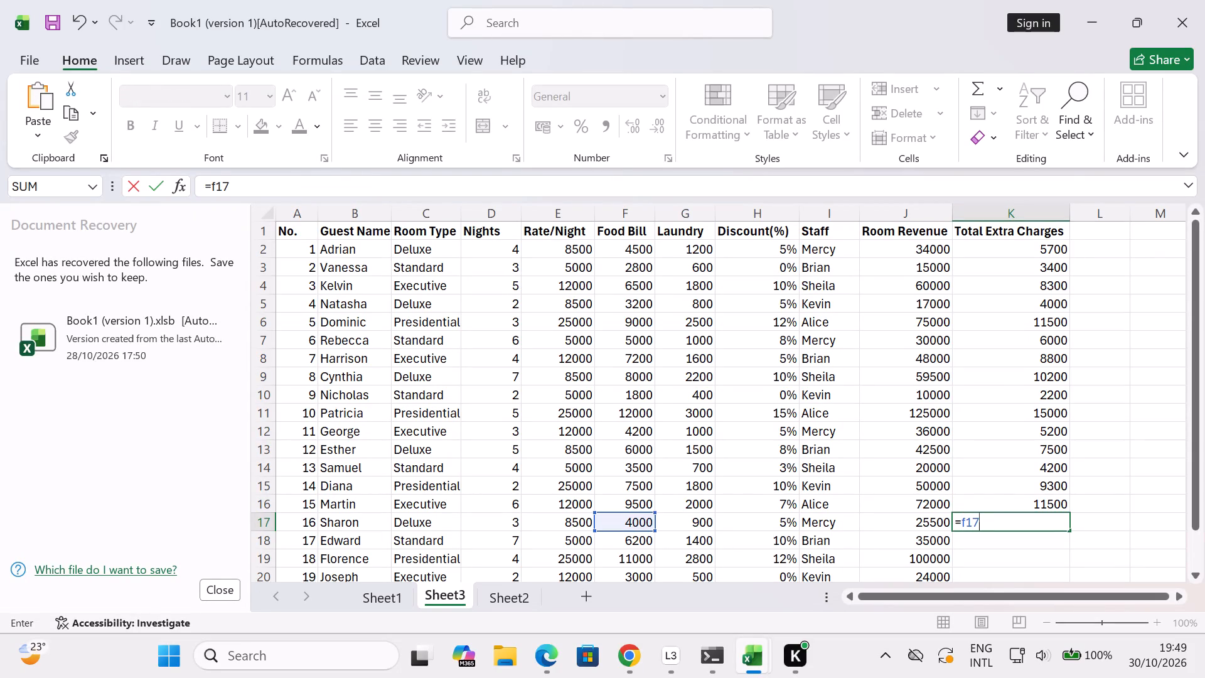
key(shift+plus)
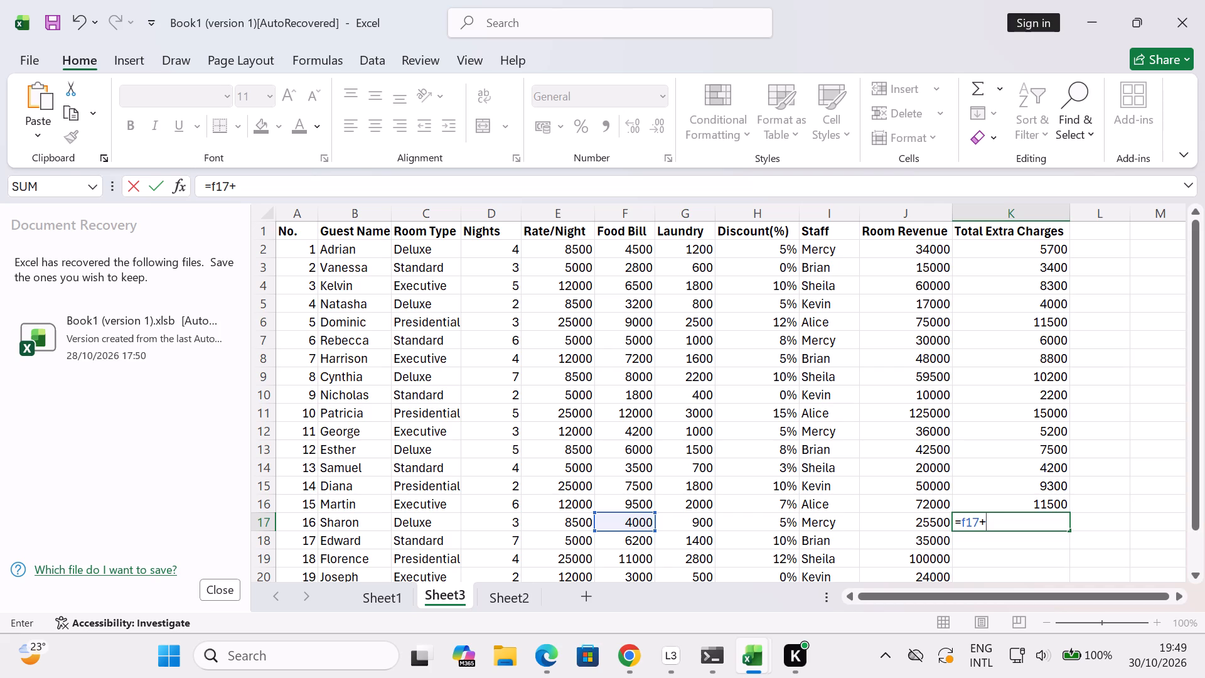
key(g)
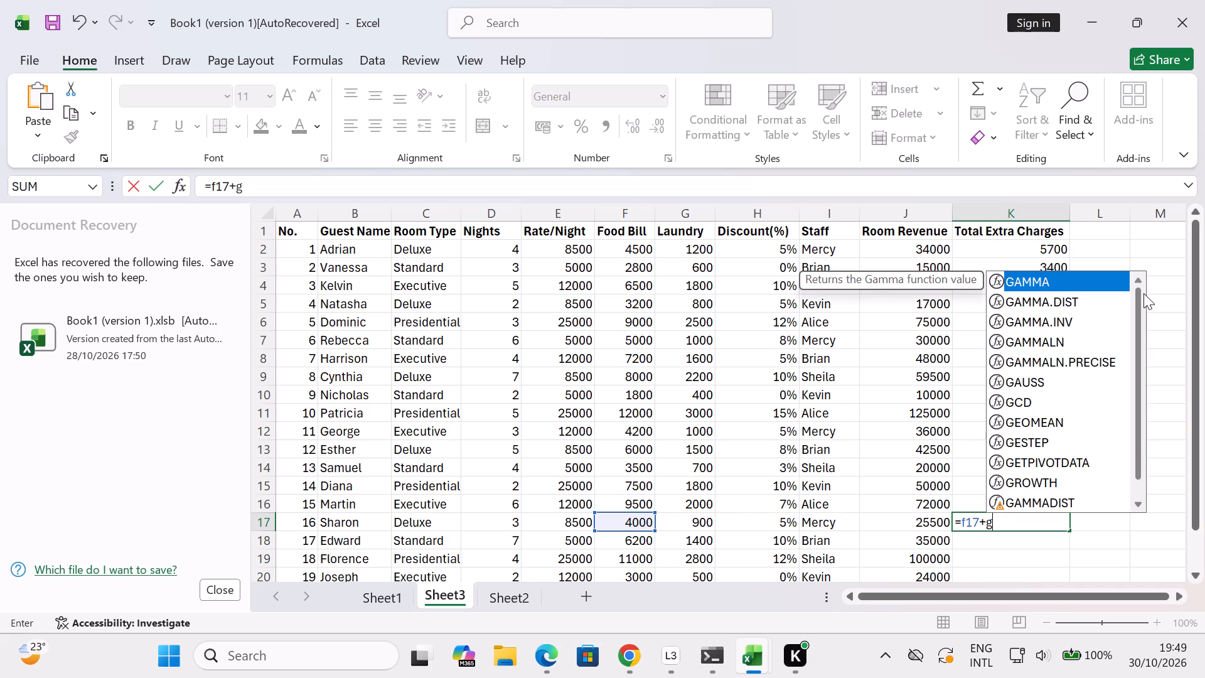
key(1)
key(7)
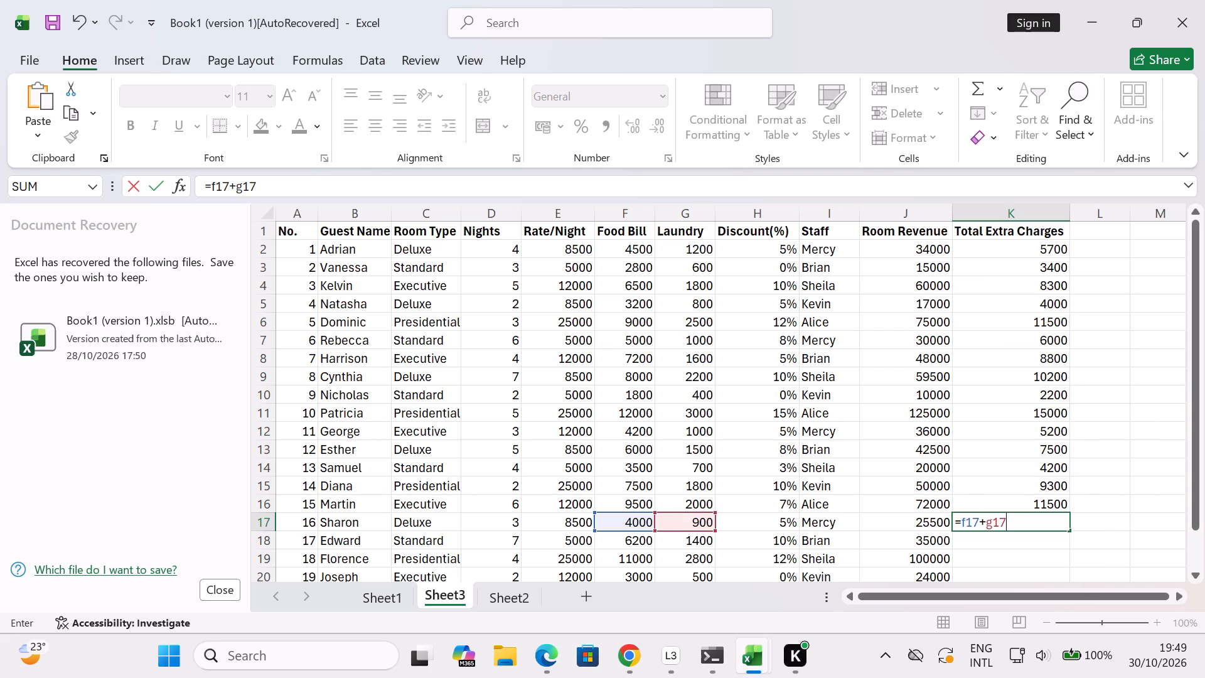
key(Return)
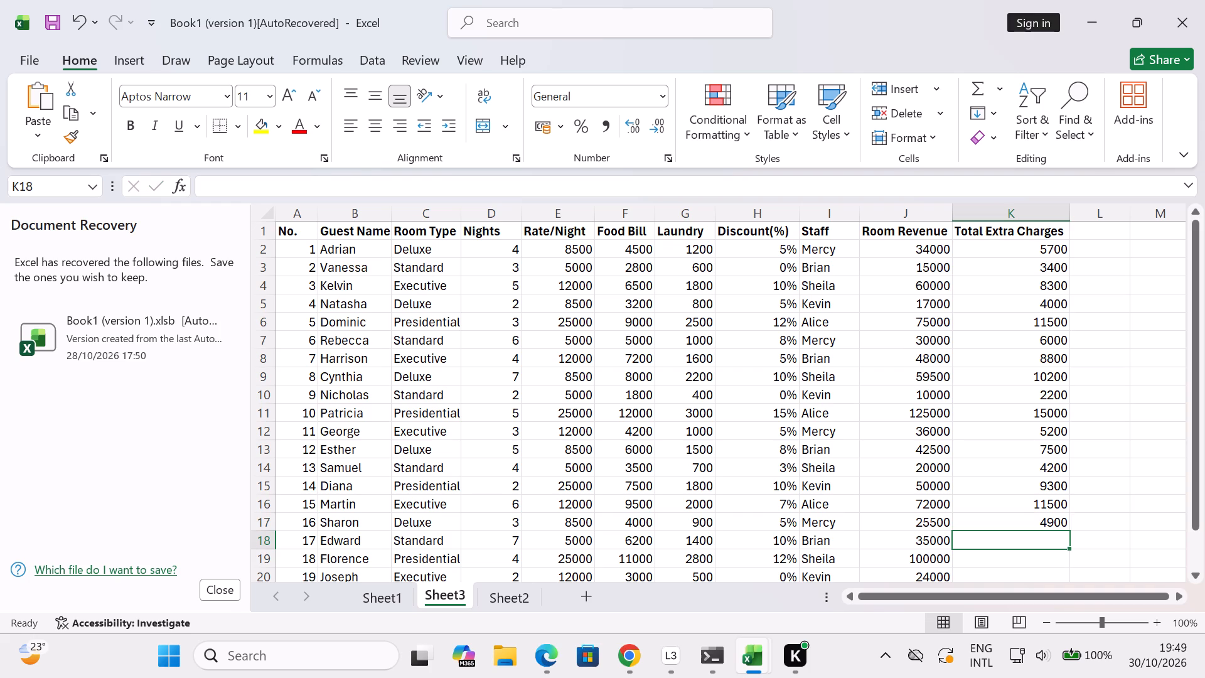
Enter the formula =f18+g18 in K18 to calculate Edward's Total Extra Charges.
key(equal)
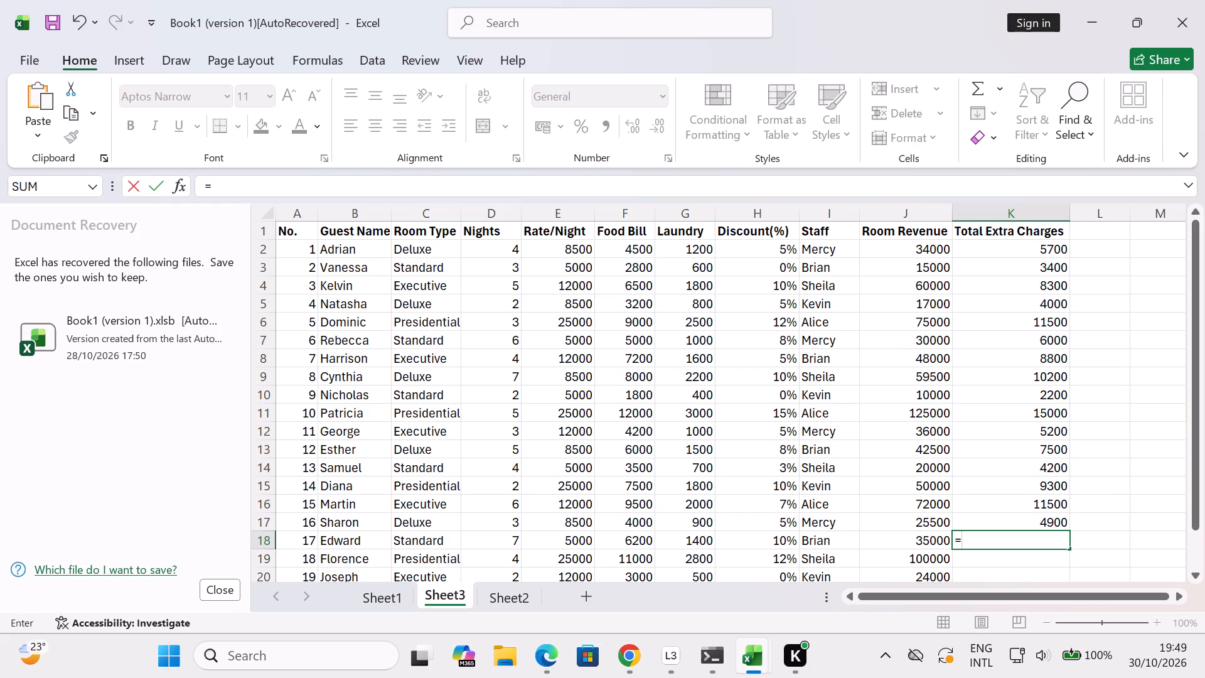
text(f1)
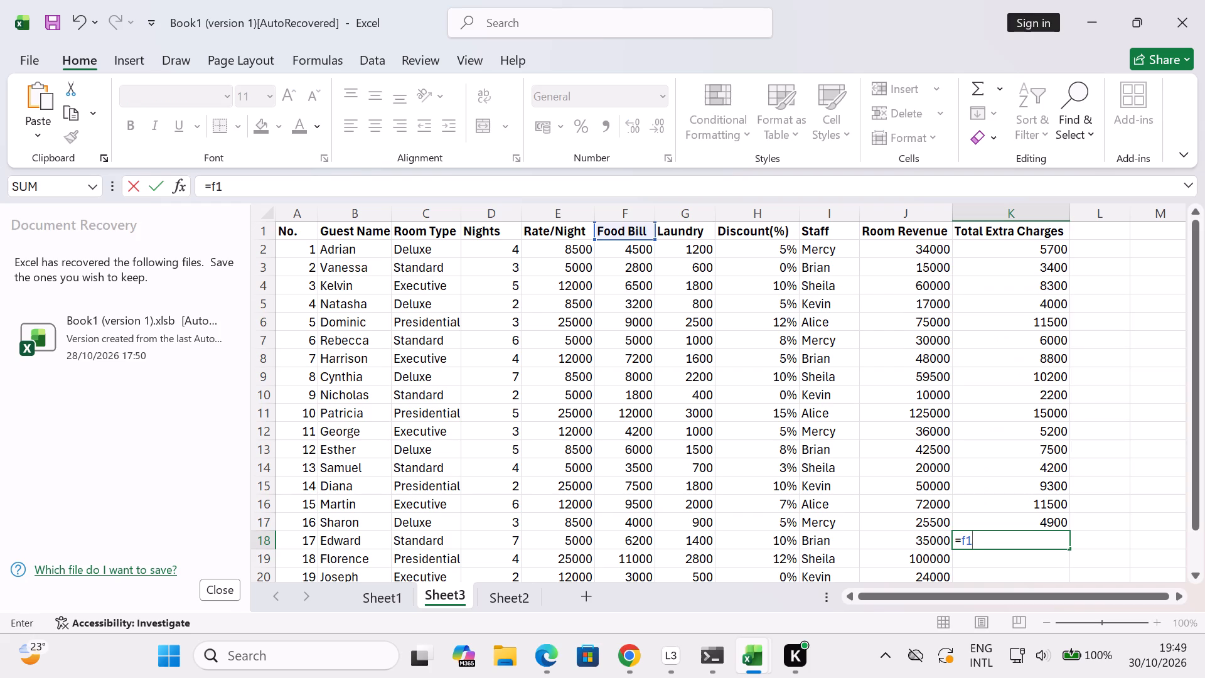
key(8)
key(shift+plus)
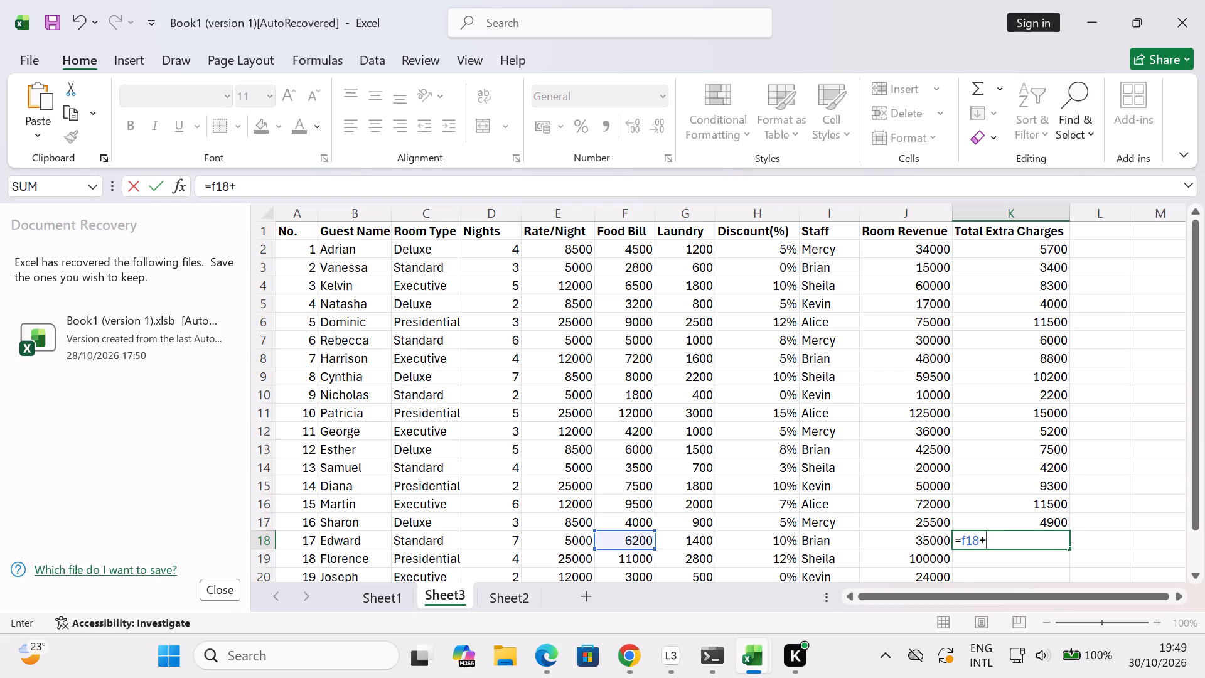
text(g18)
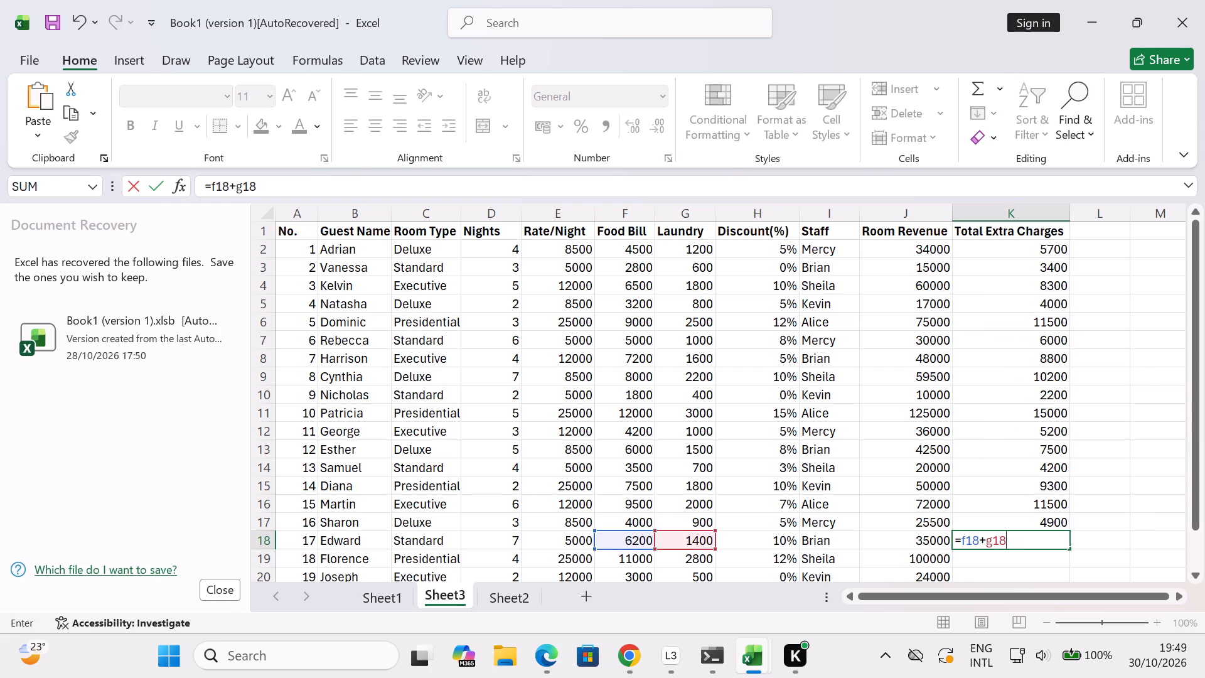
key(Return)
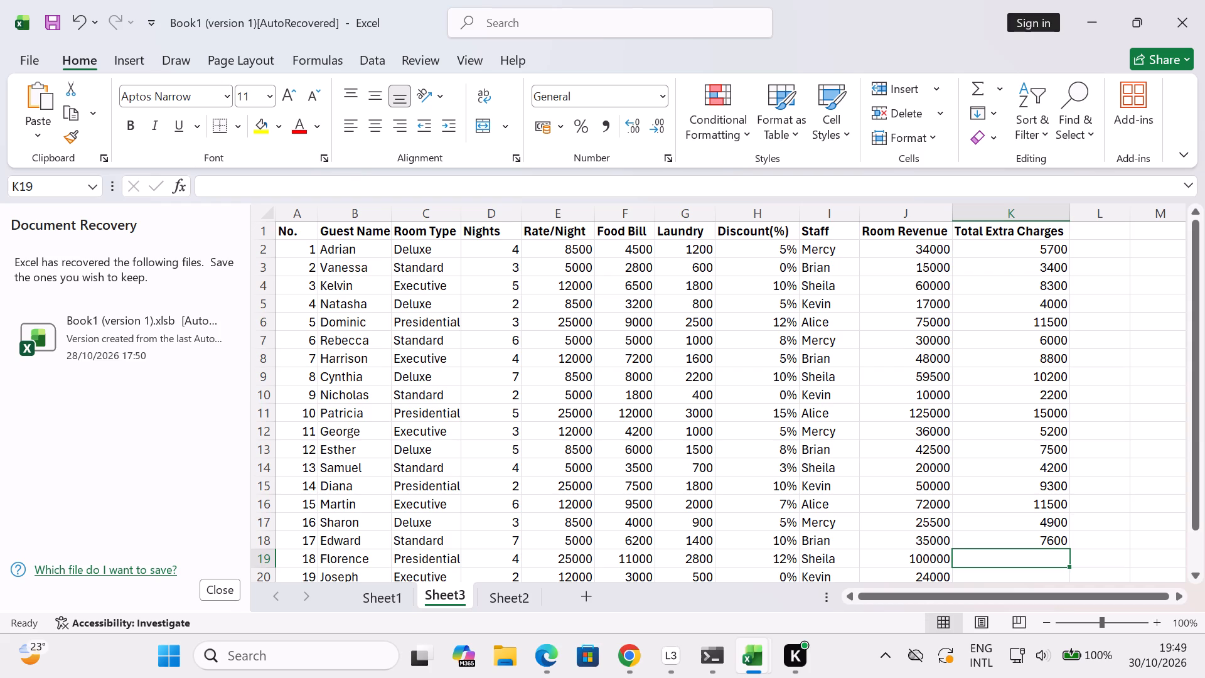
Enter the formula =f19+g19 in K19 to calculate Florence's Total Extra Charges.
key(equal)
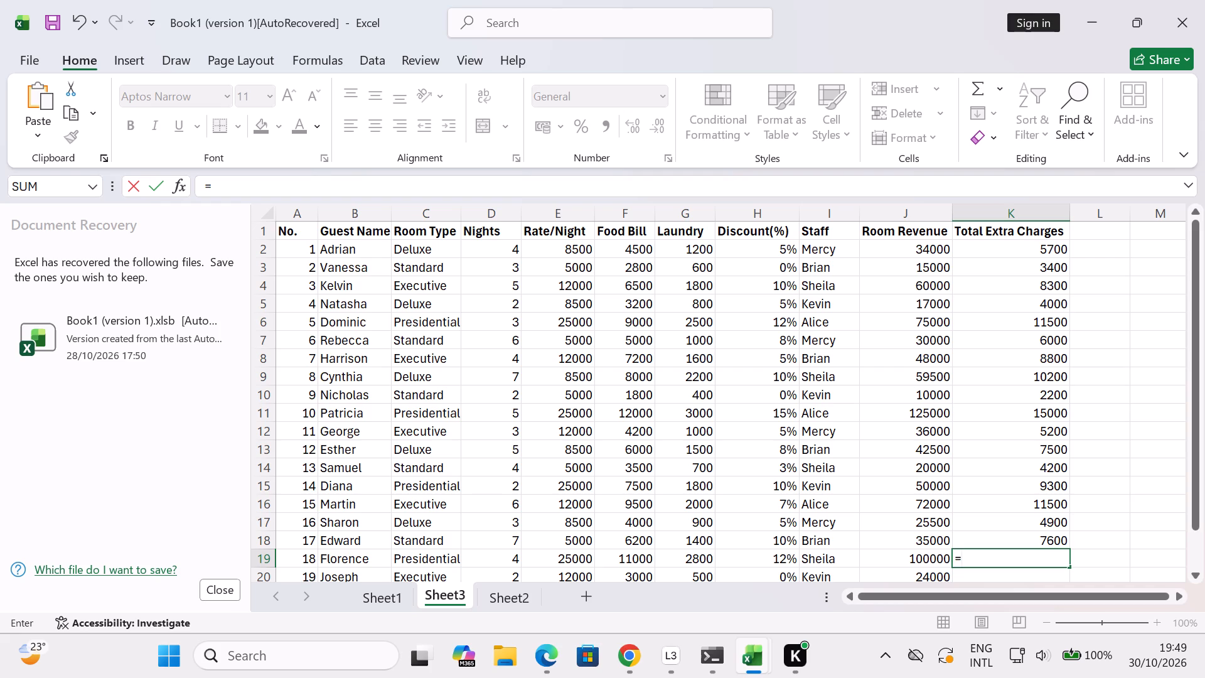
key(f)
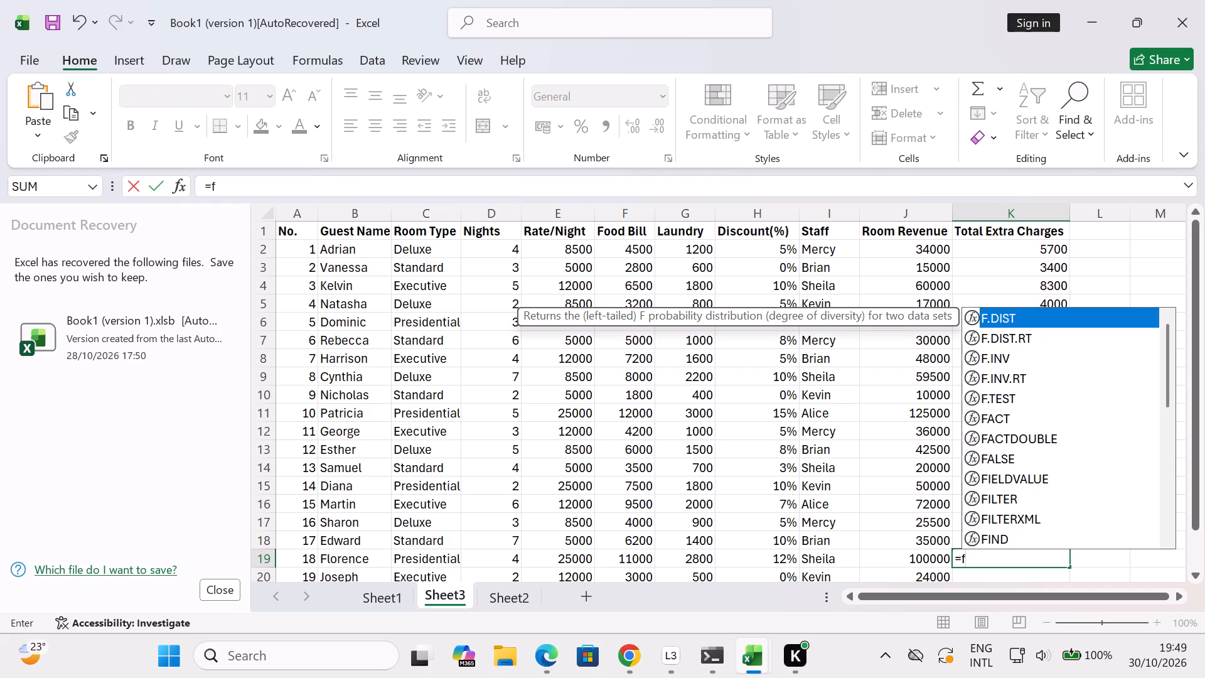
key(1)
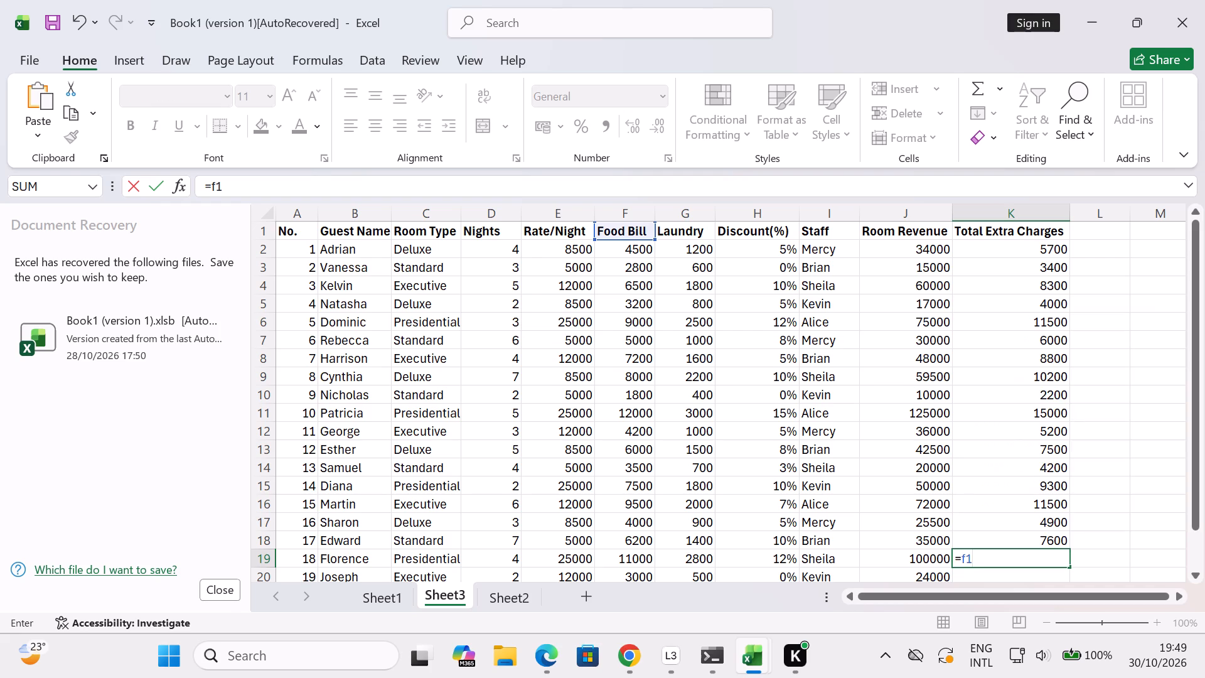
key(9)
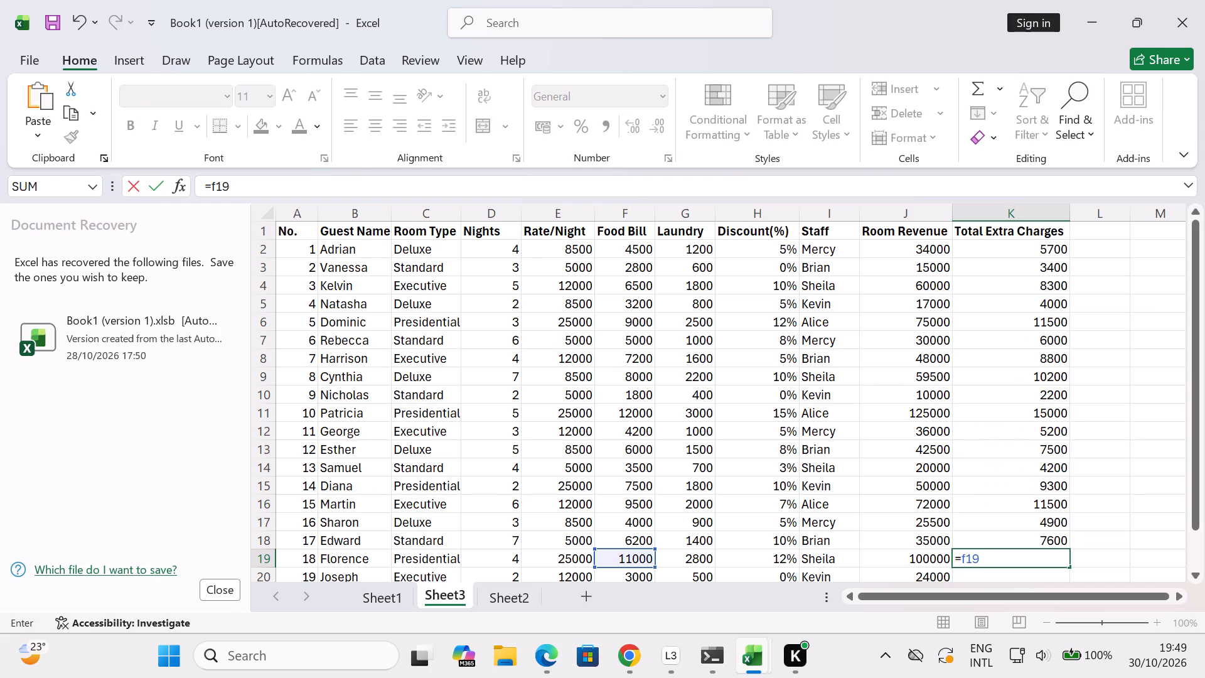
key(shift+plus)
text(g1)
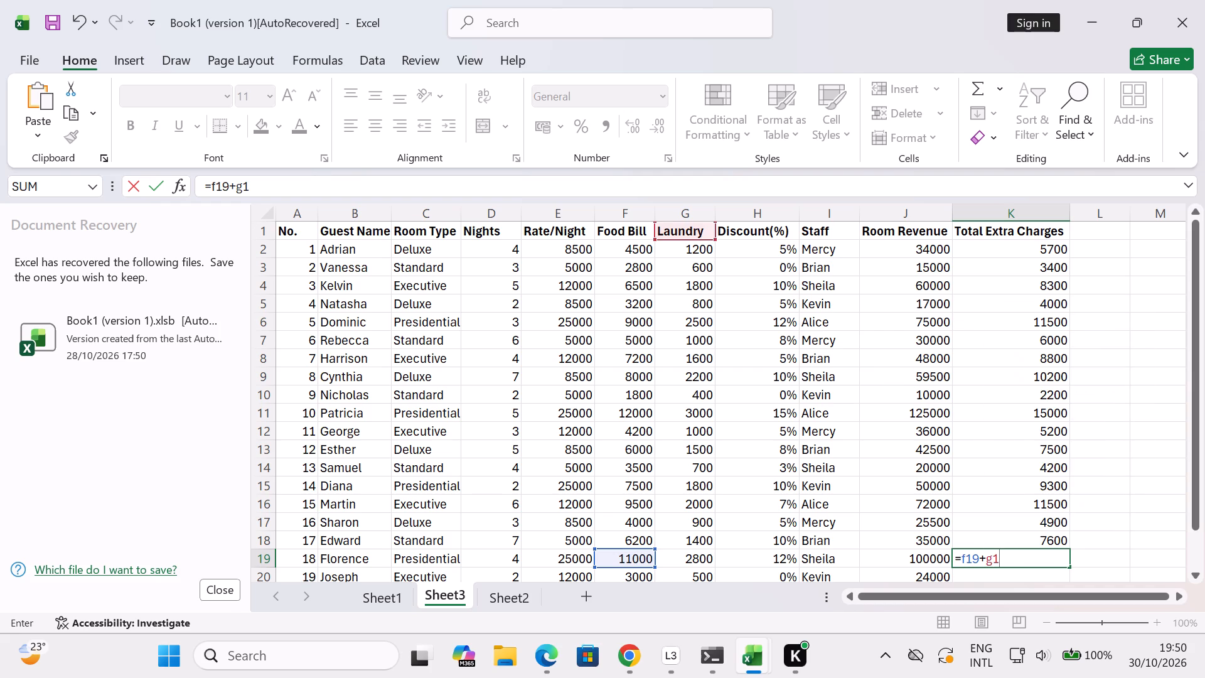
key(9)
key(Return)
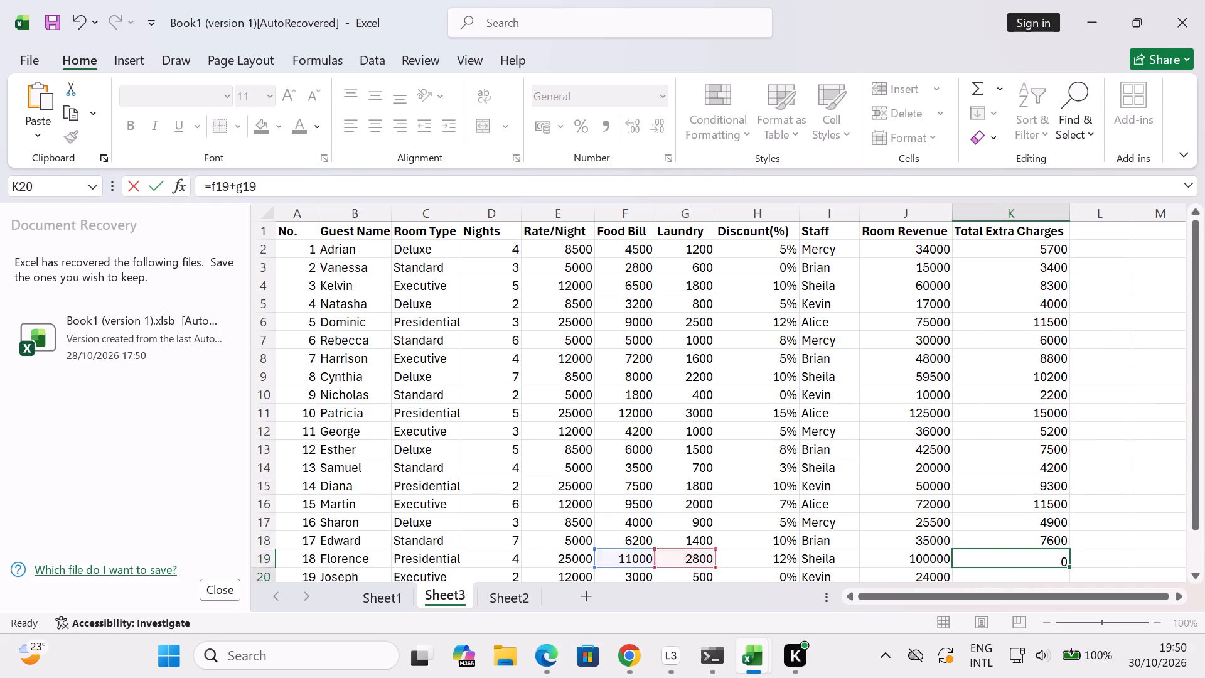
Begin a formula in K20 for Joseph's Total Extra Charges.
key(equal)
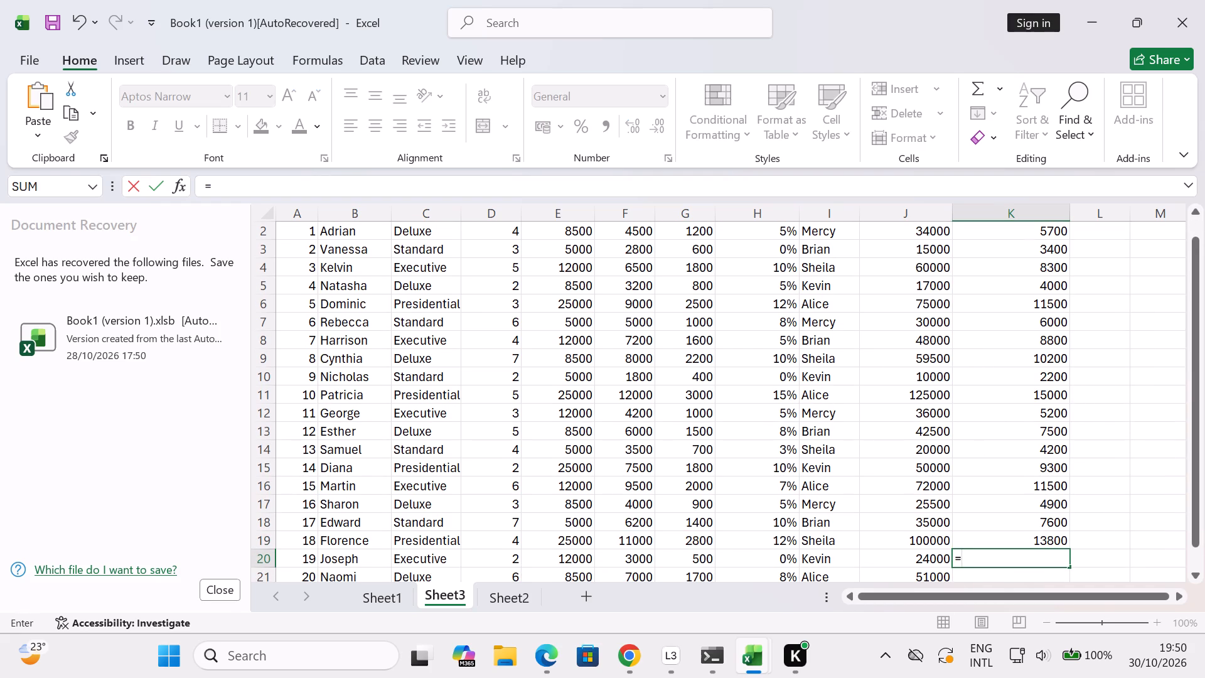
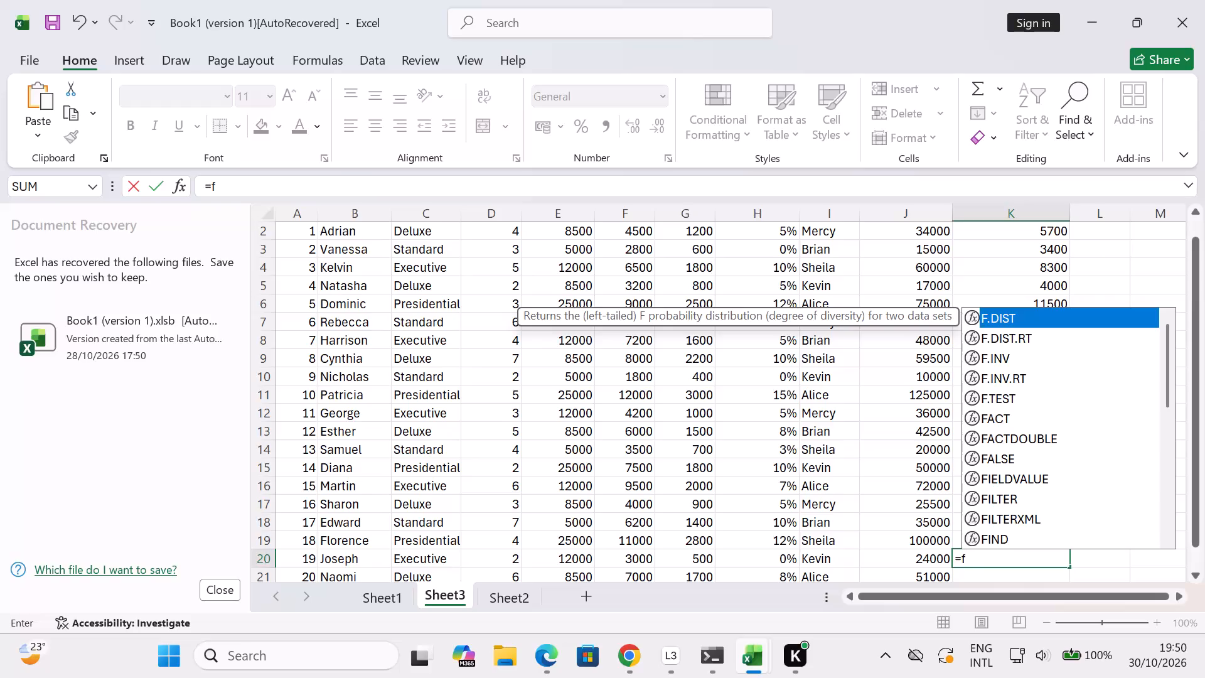
Complete the formula =f20+g20 in K20 for Joseph's Total Extra Charges.
key(2)
key(0)
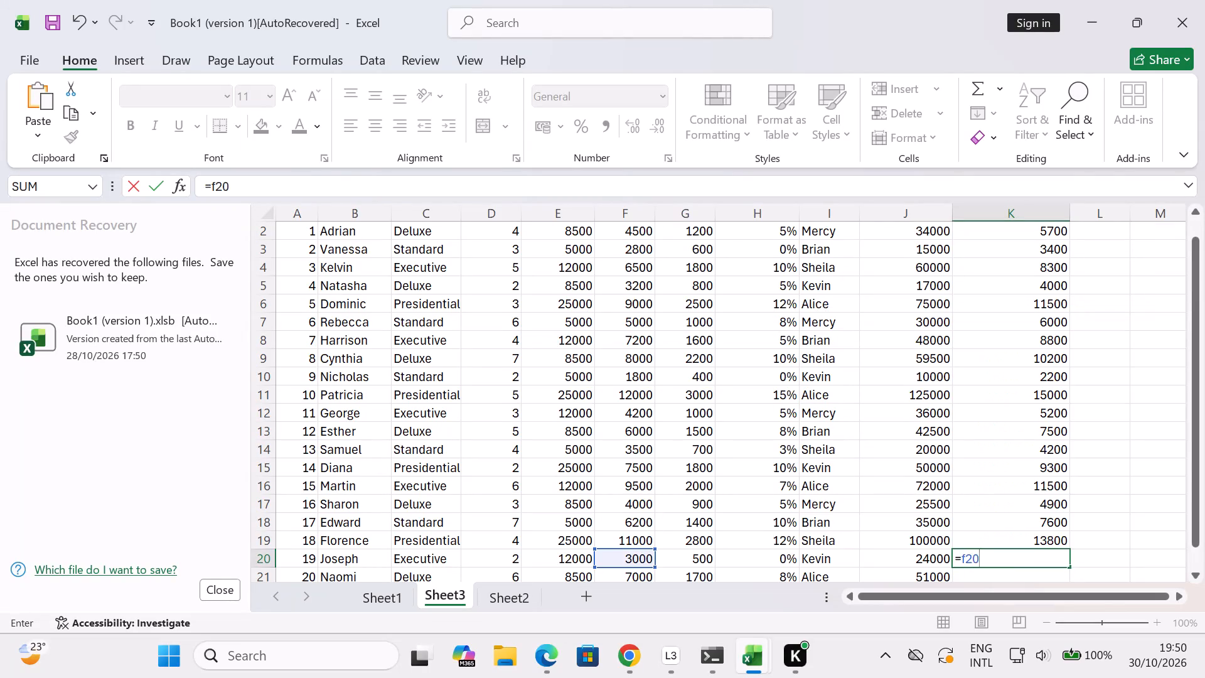
key(shift+plus)
text(g2)
key(0)
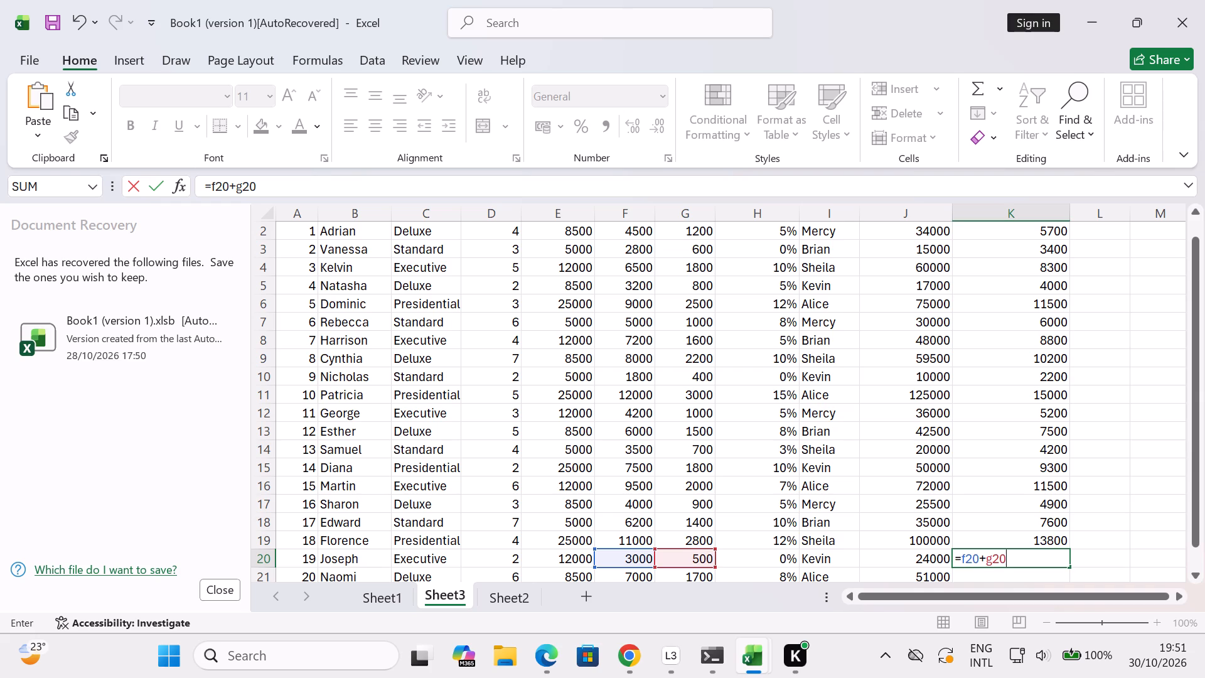
key(Return)
Enter the formula =f21+g21 in K21 to calculate Naomi's Total Extra Charges.
key(equal)
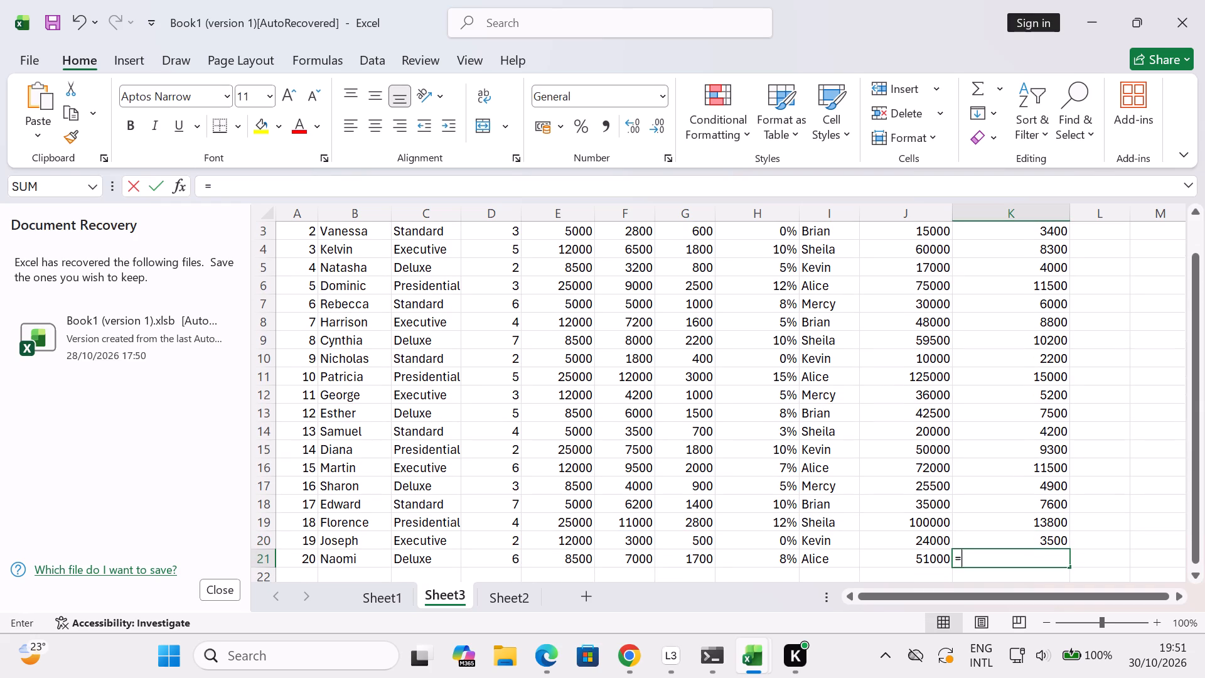
text(f21)
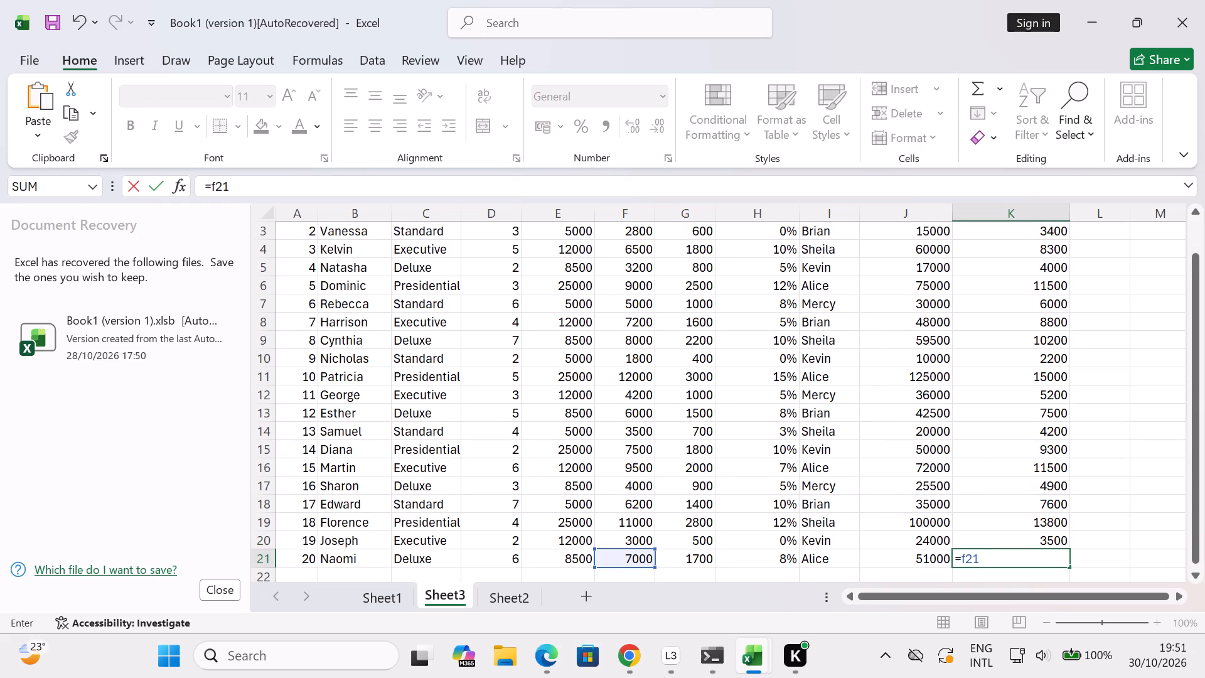
key(shift+plus)
text(g21)
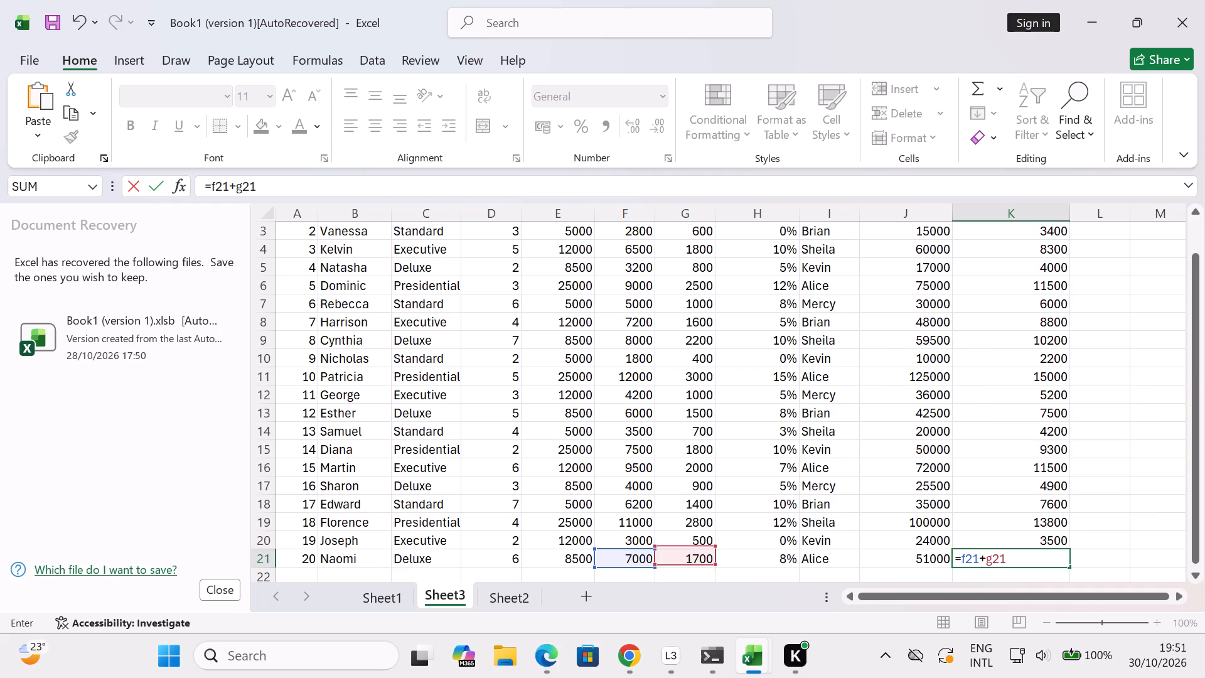
key(Return)
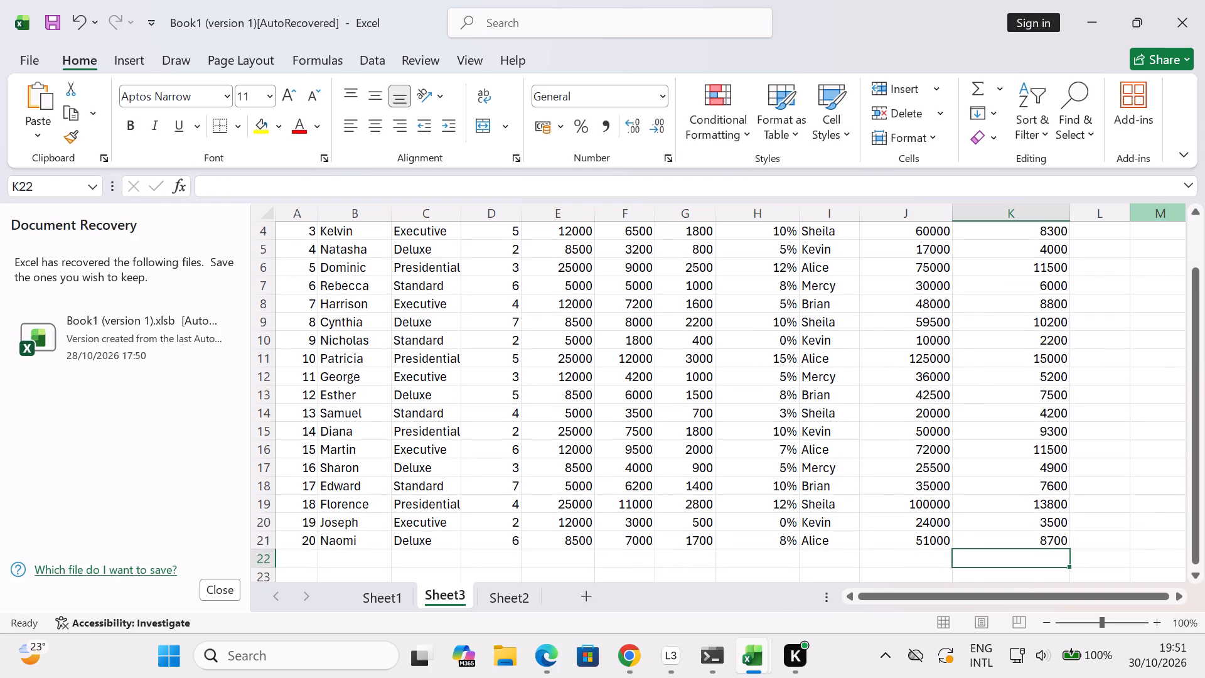
Return to Sheet3's header row and the empty columns beyond Total Extra Charges.
drag(1194, 308, 1163, 207)
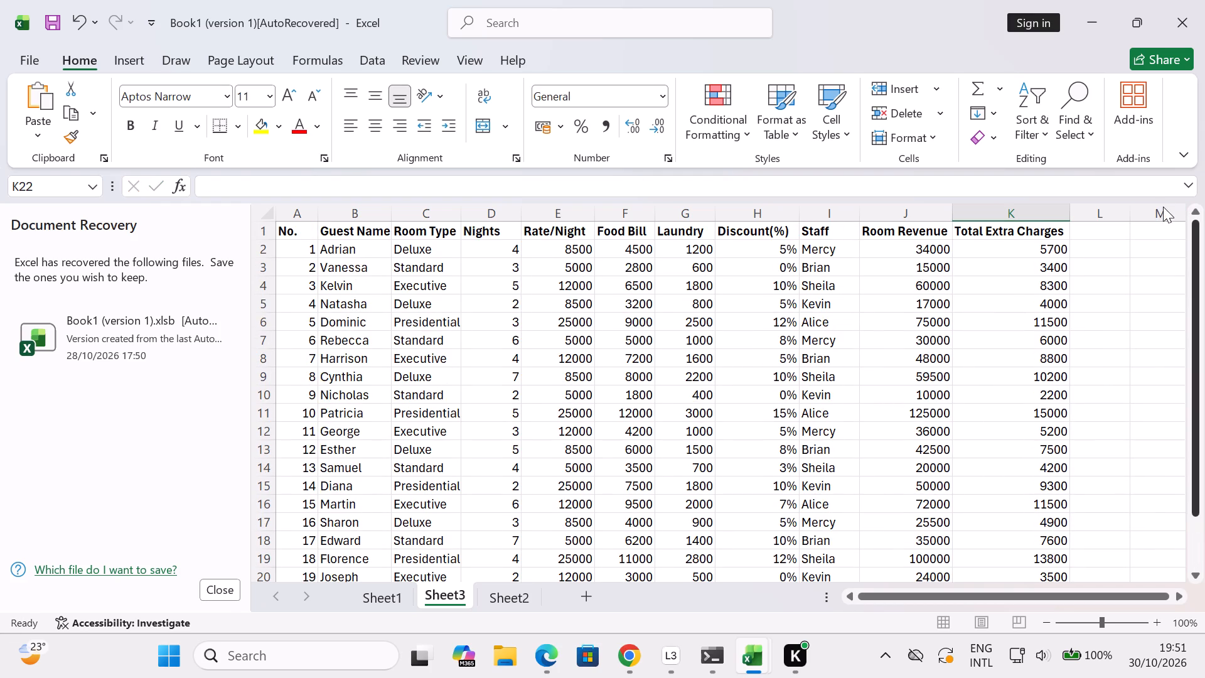
drag(1163, 207, 1140, 401)
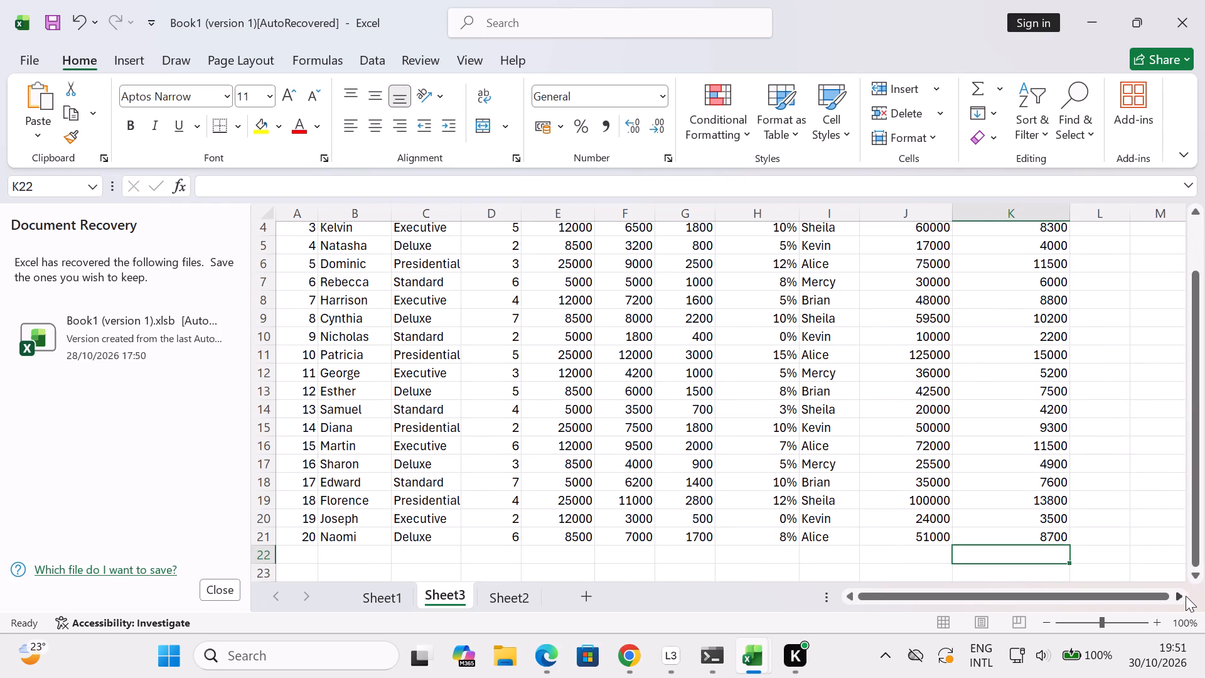
double_click(1180, 596)
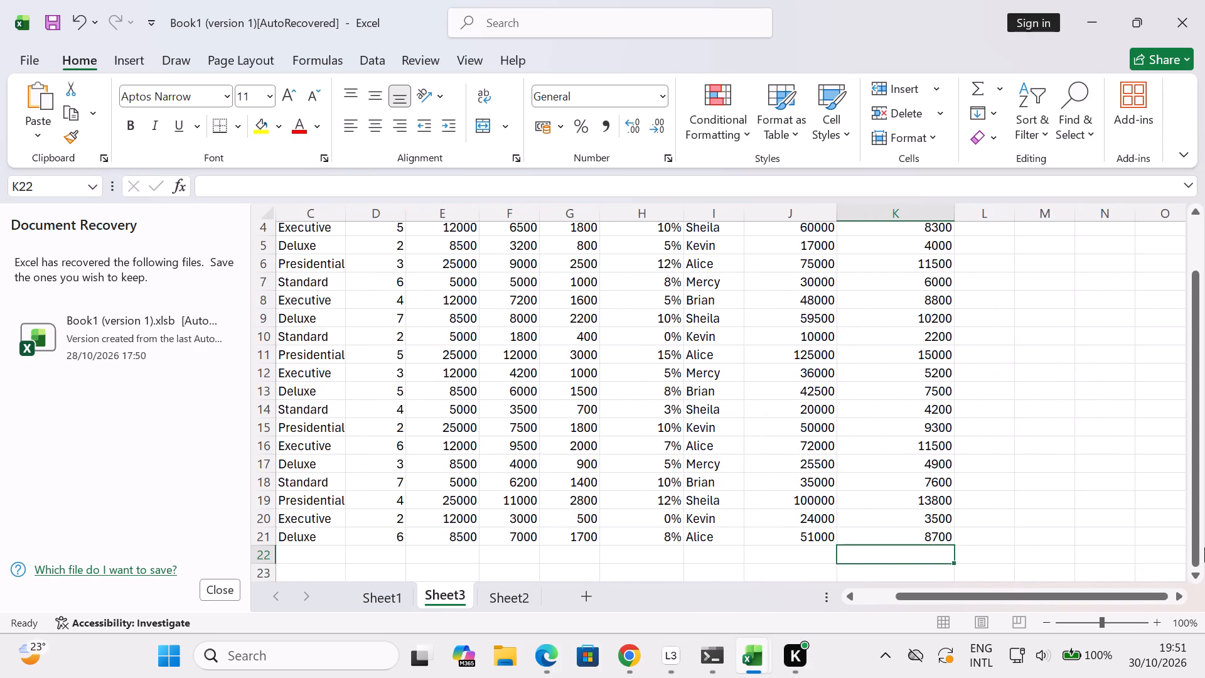
drag(1196, 543, 1181, 454)
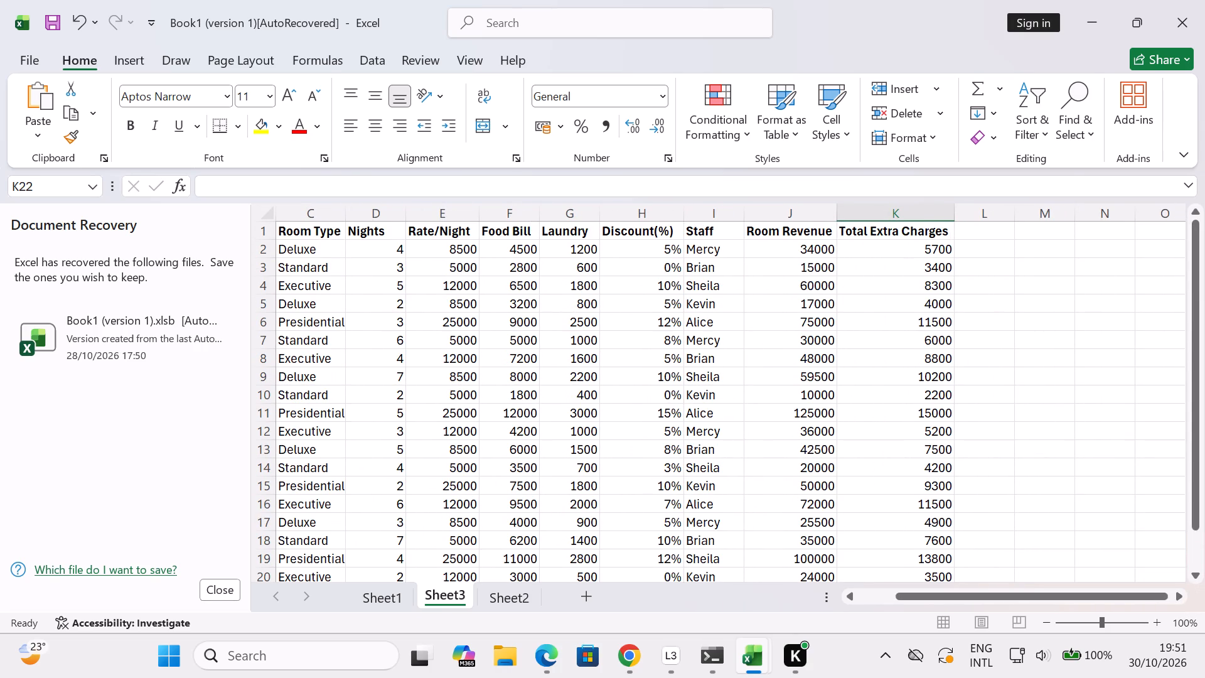
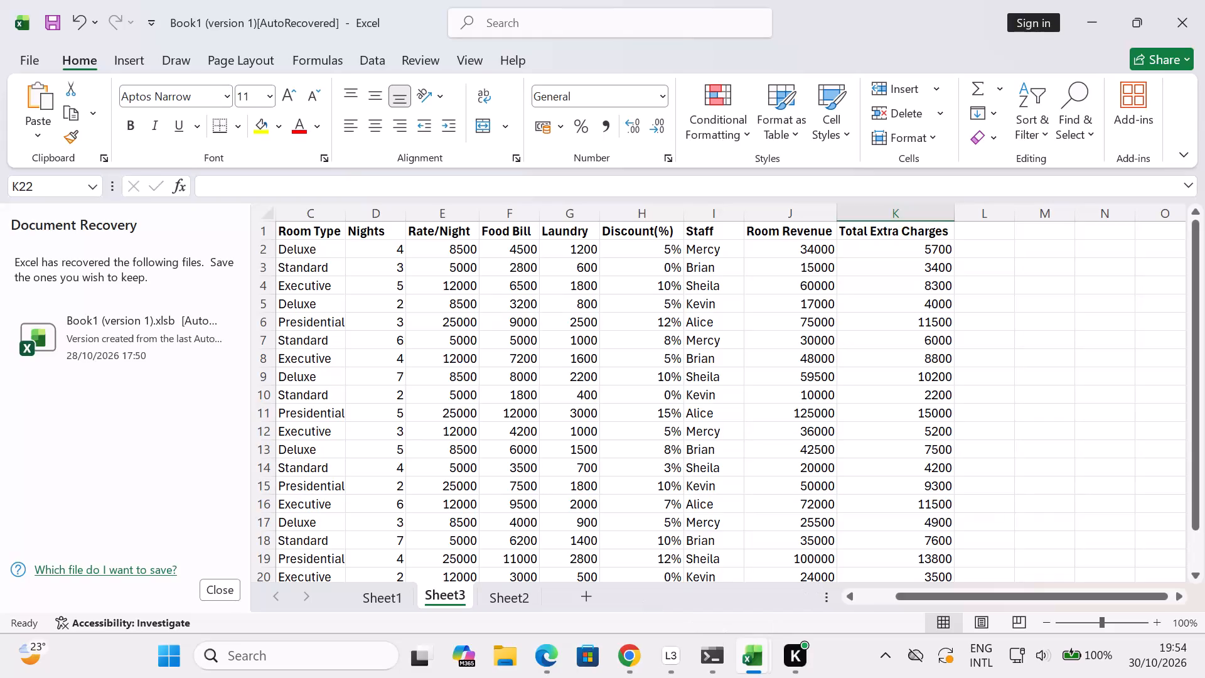
Add the header Gross Revenue in L1 of Sheet3 and widen column L to fit it.
drag(1195, 394, 1155, 557)
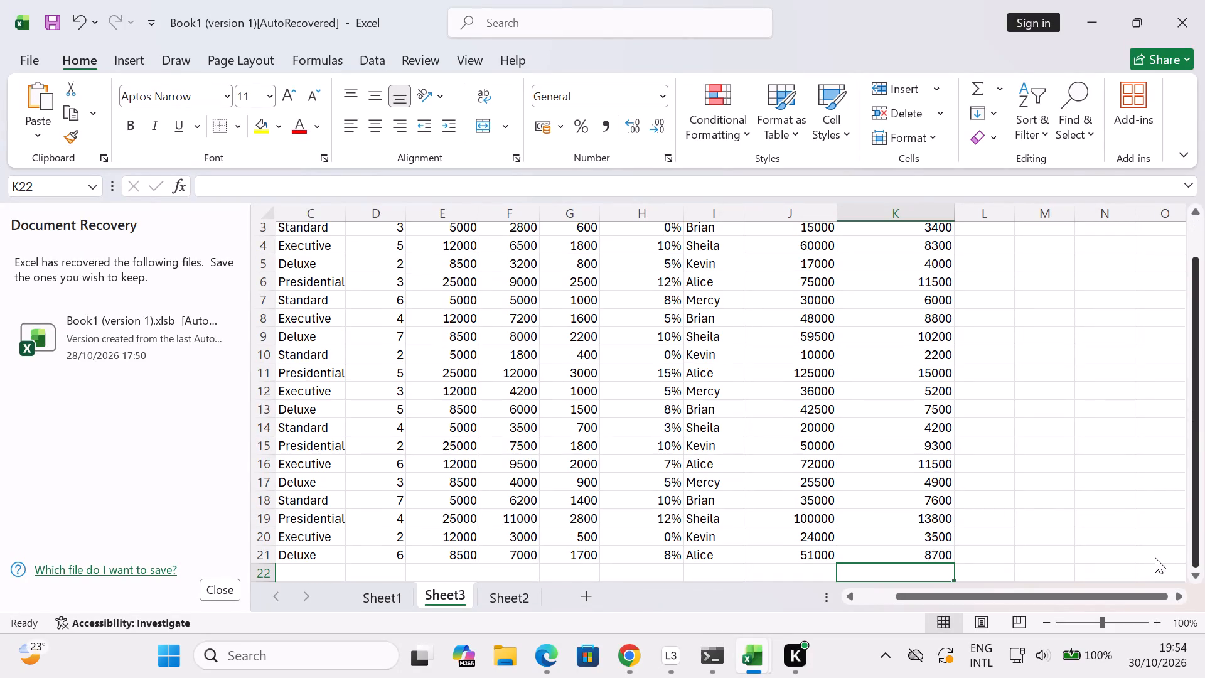
drag(1155, 557, 1098, 392)
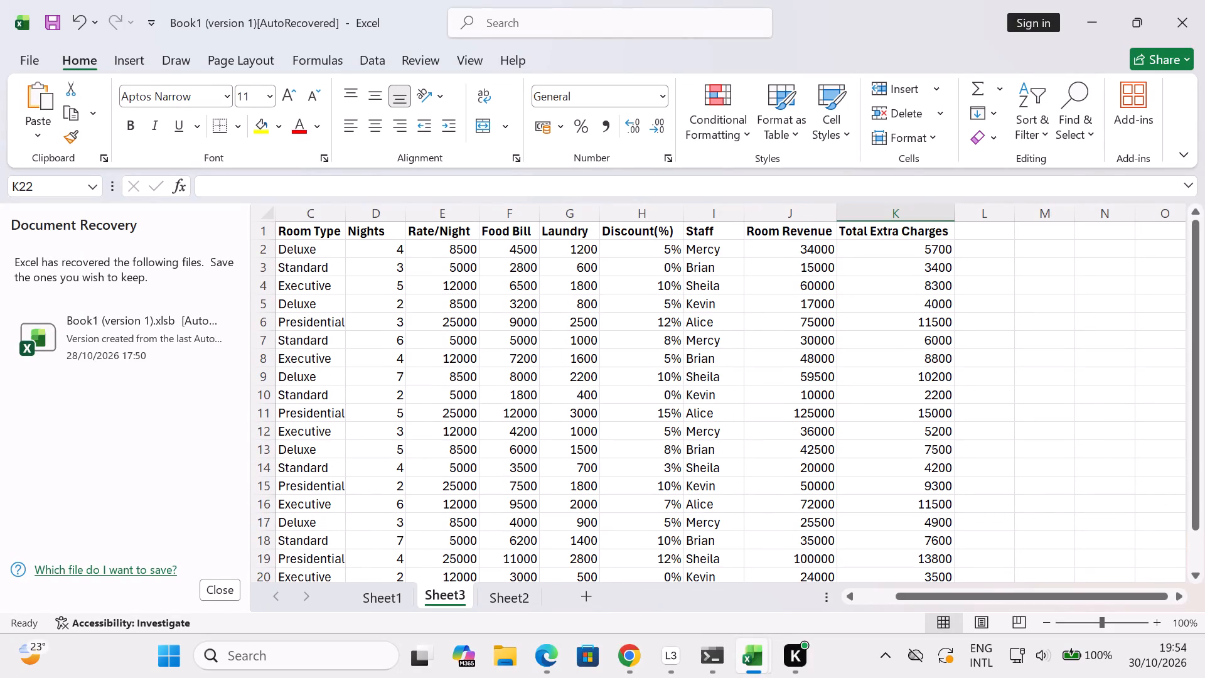
click(991, 232)
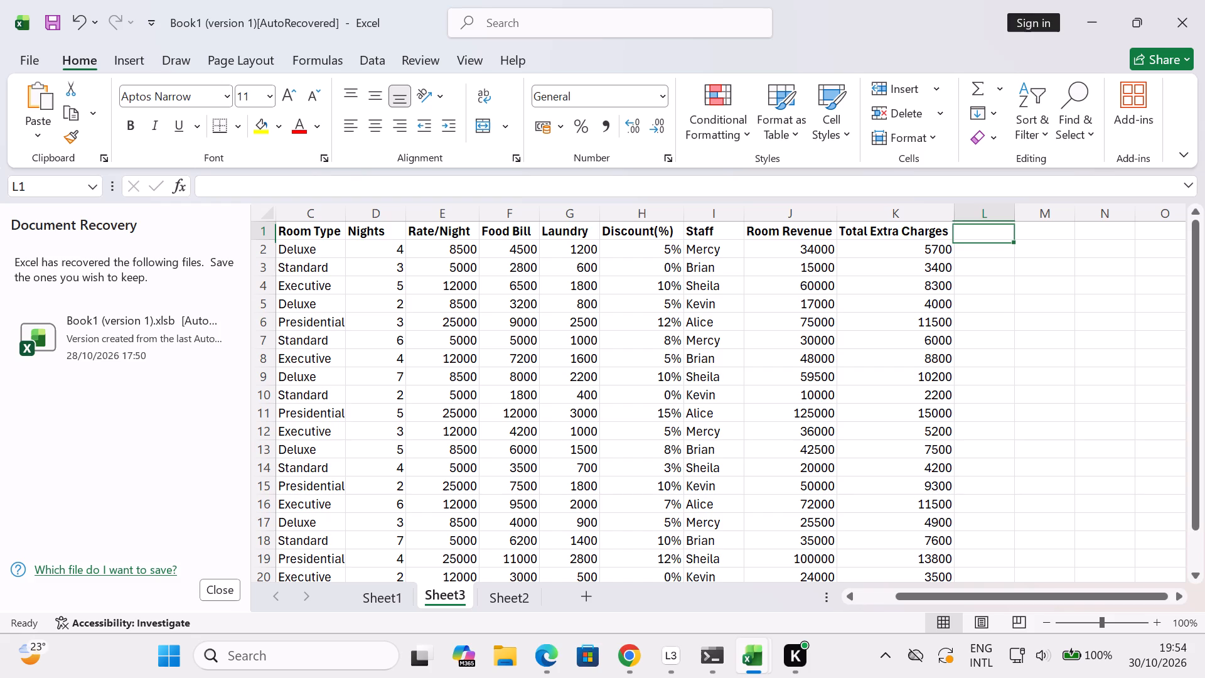
text(Gross)
key(space)
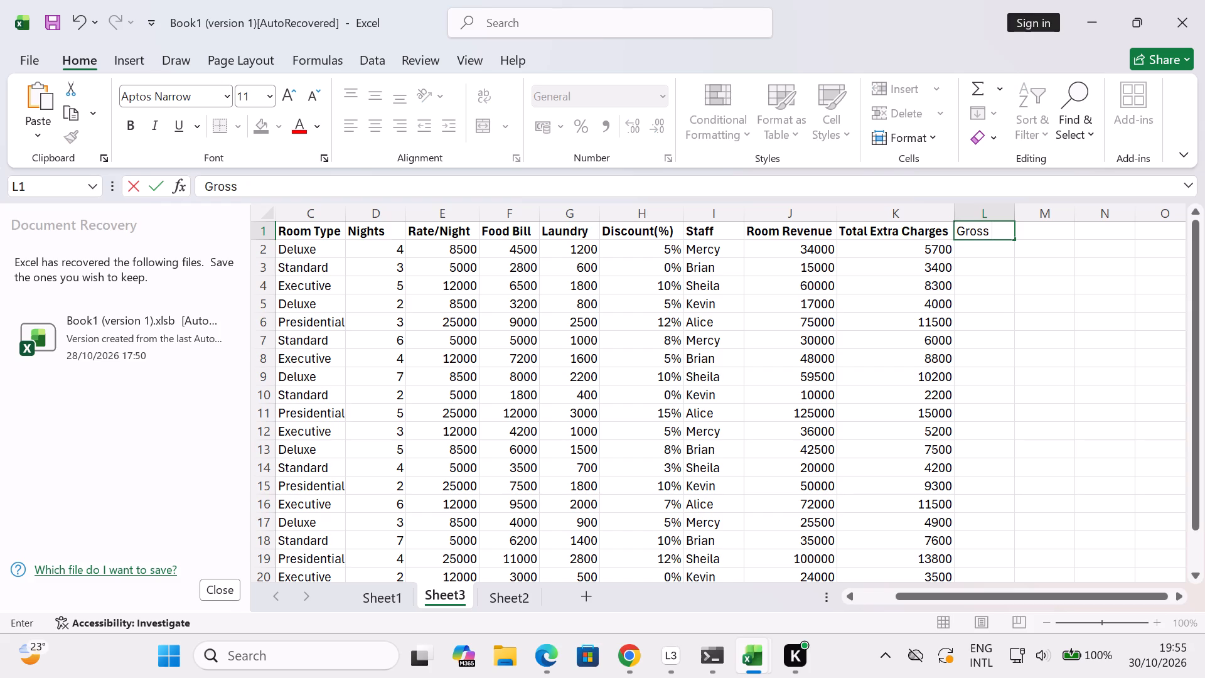
text(Re)
text(ve)
text(nue)
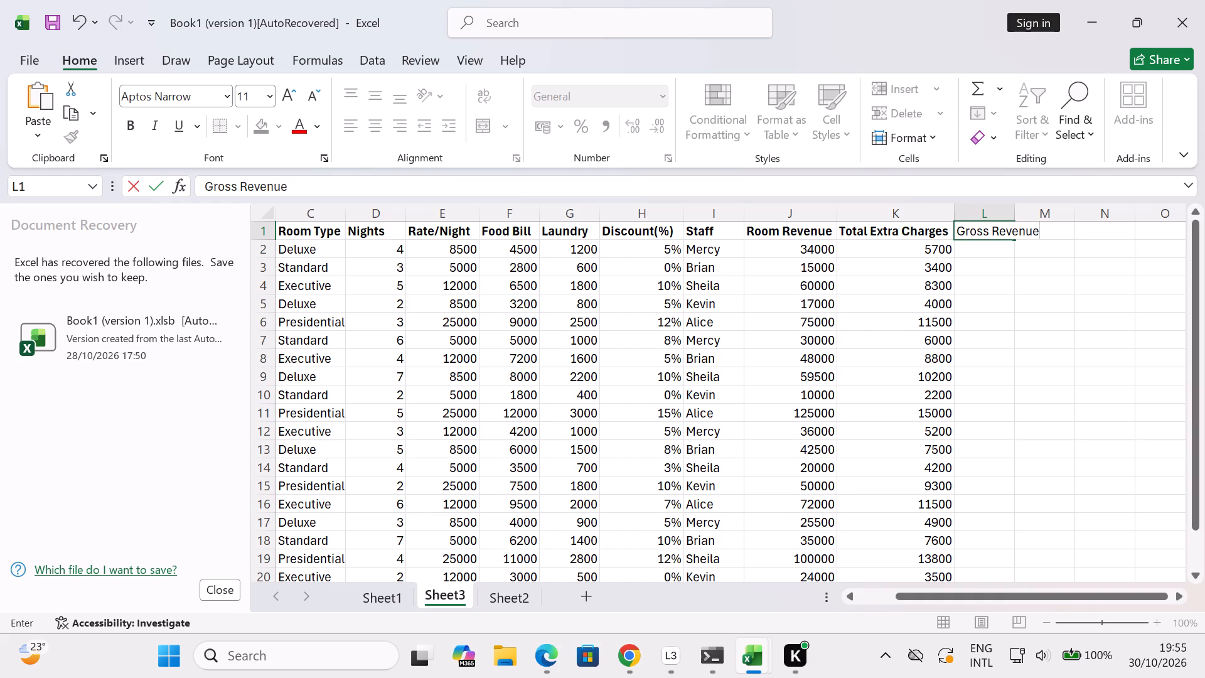
click(1072, 333)
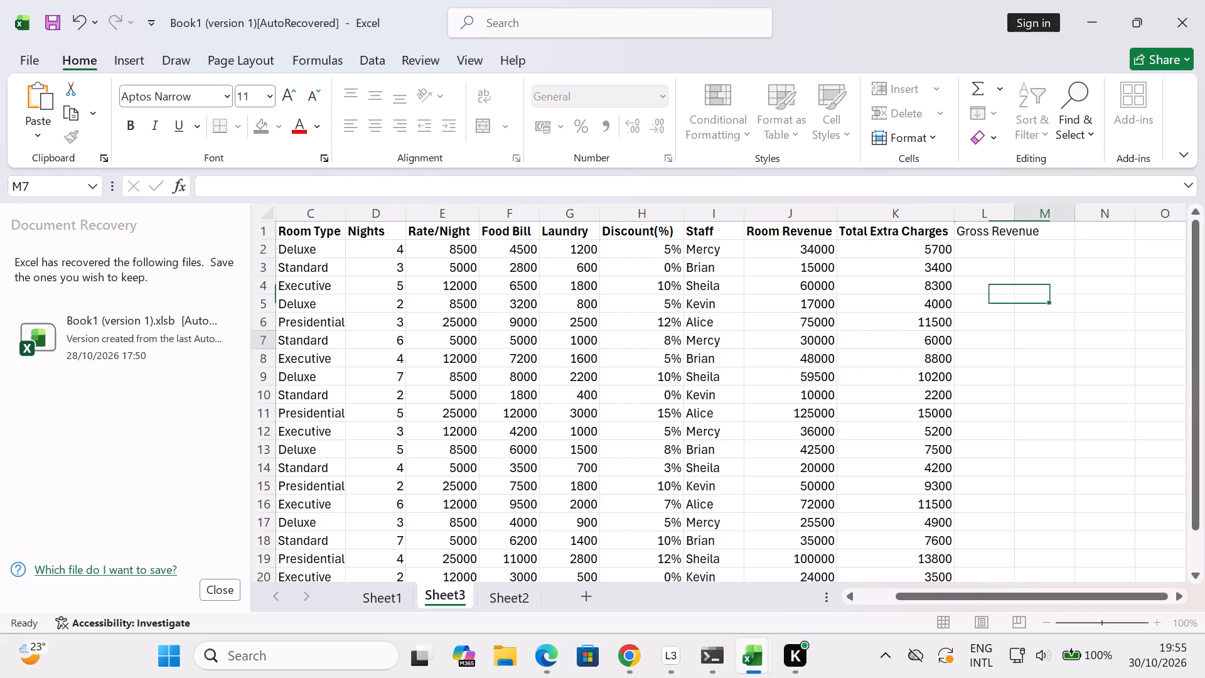
drag(1017, 205, 1049, 214)
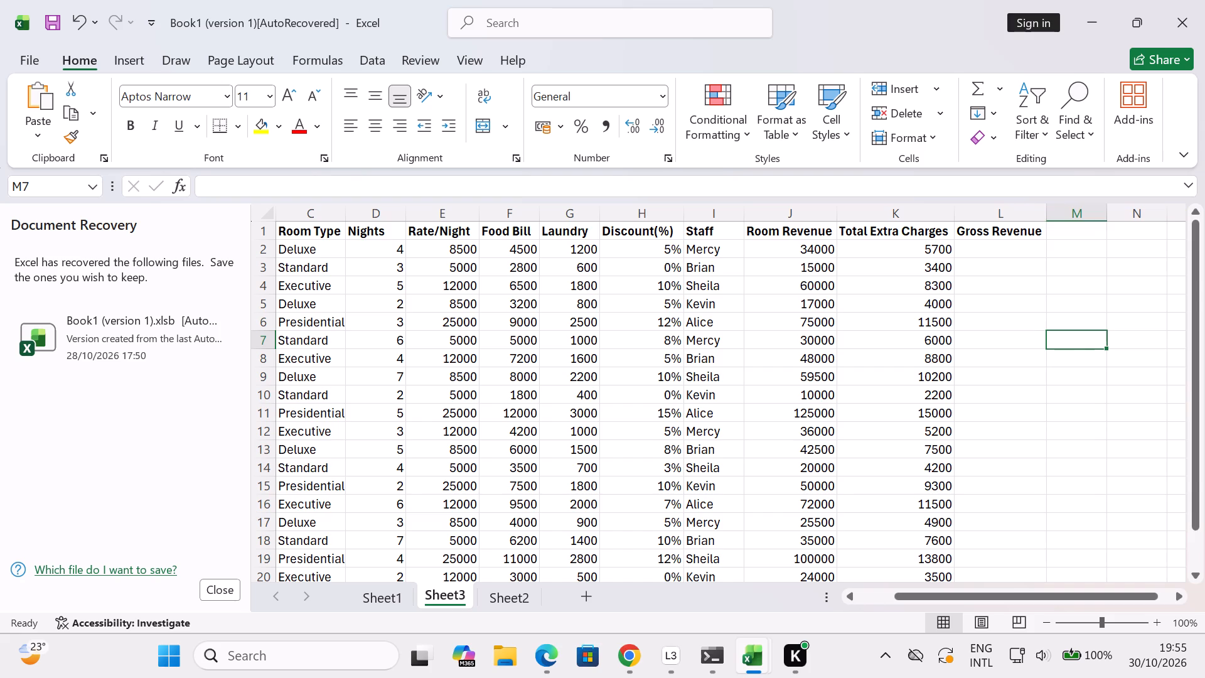
Enter the formula =j2+k2 in L2 to add Room Revenue and Total Extra Charges as Gross Revenue.
click(1010, 249)
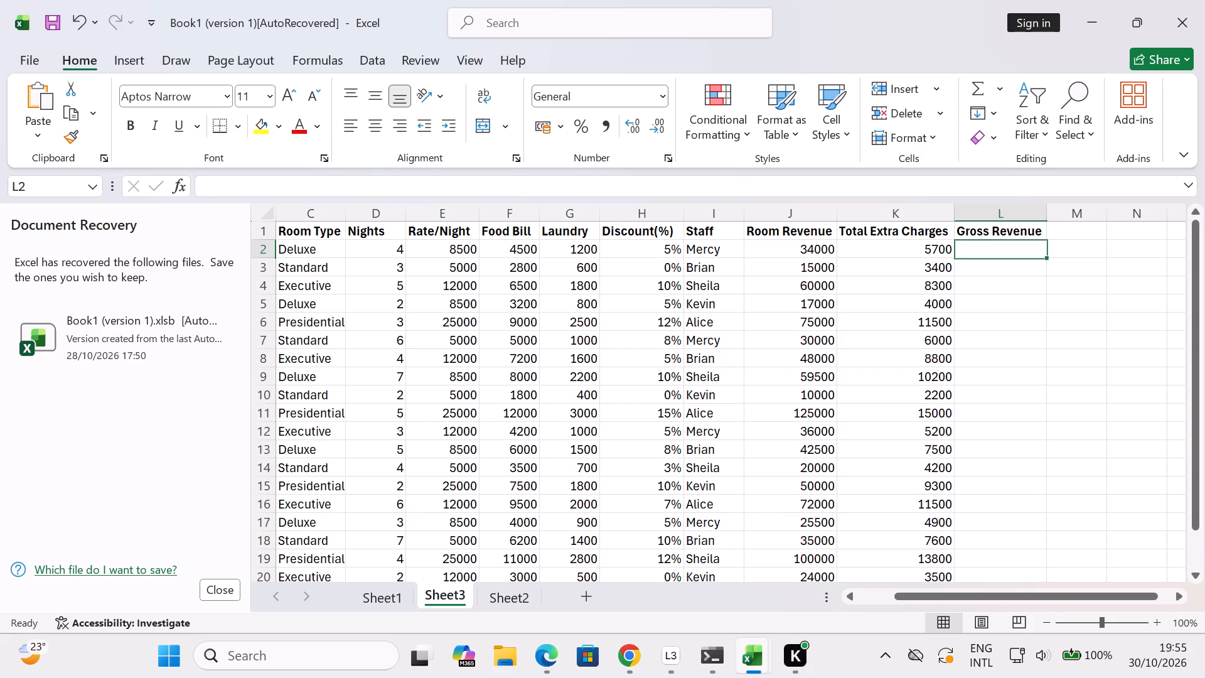
key(equal)
text(j2)
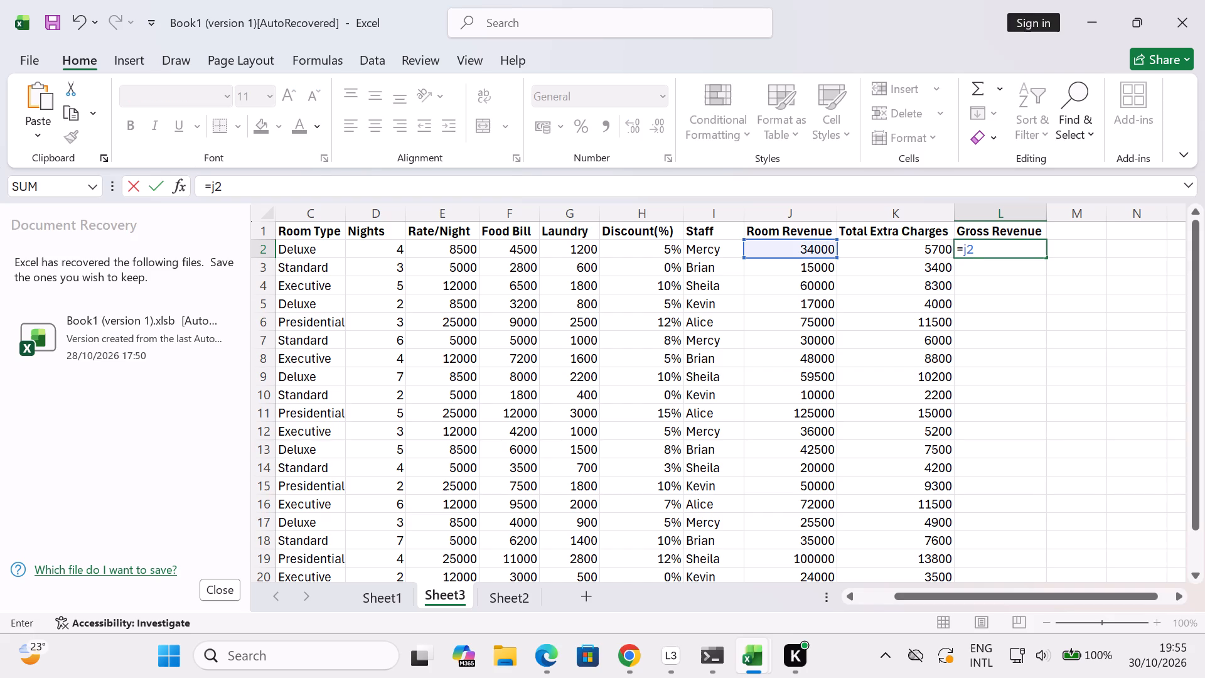
key(shift+plus)
text(k2)
key(Return)
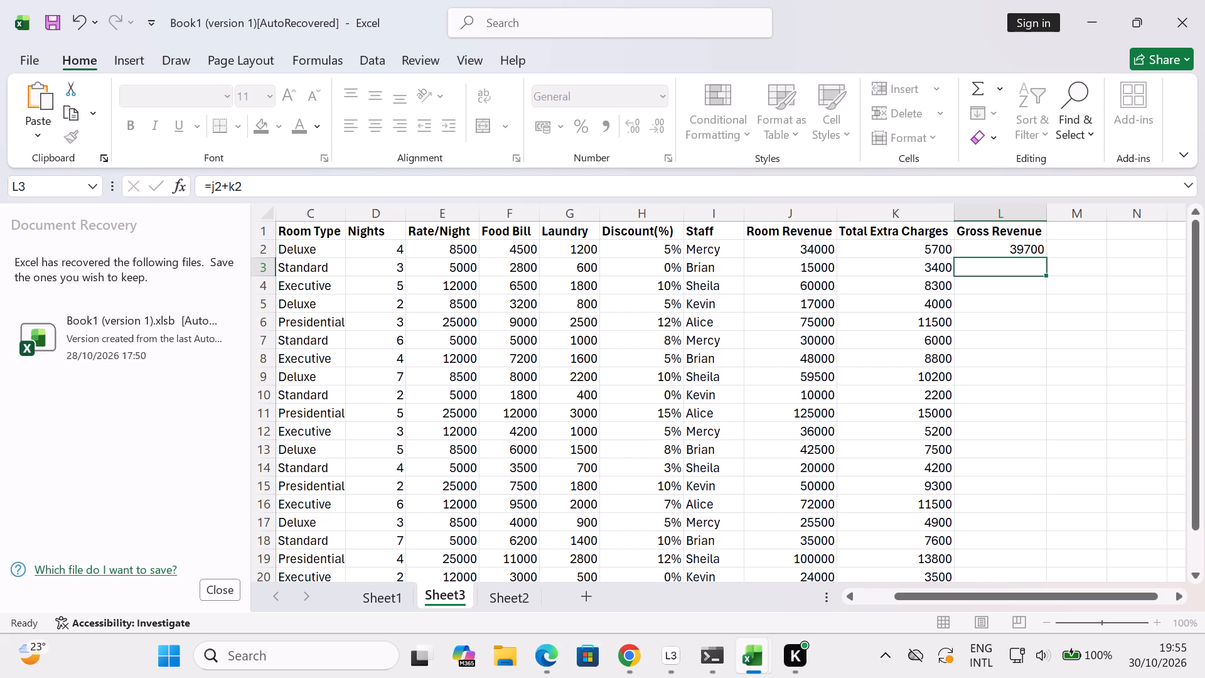
Enter the formula =j3+k3 in L3 to calculate the Gross Revenue for row 3.
key(equal)
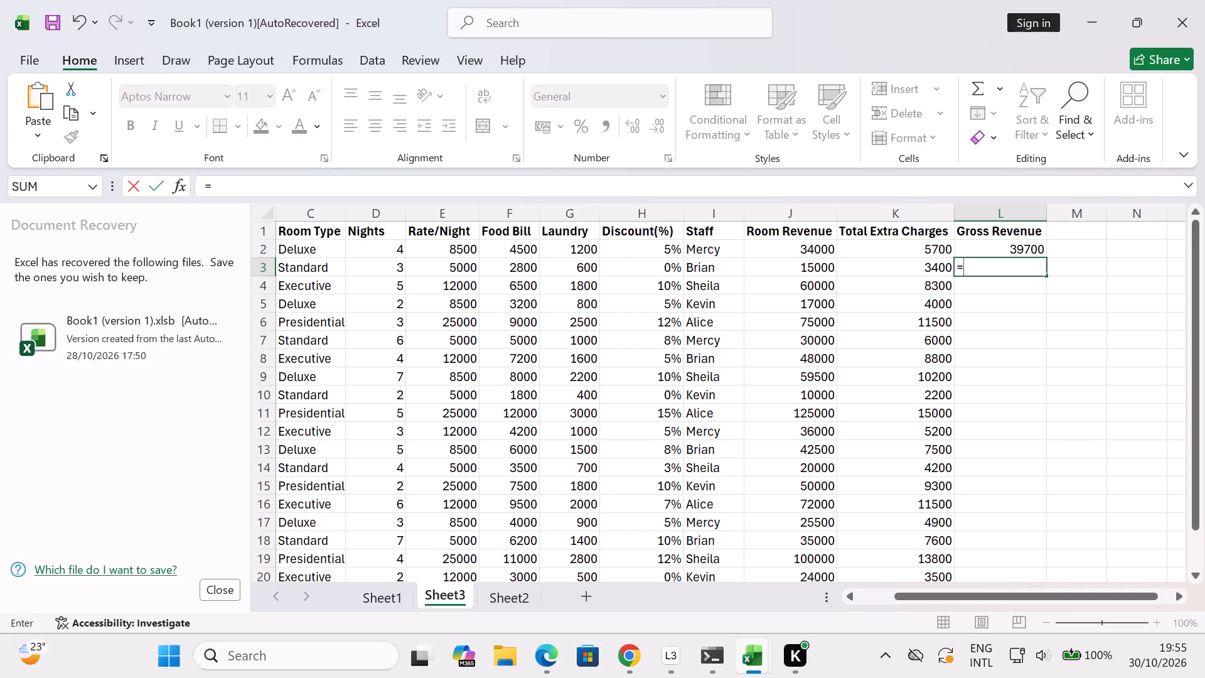
key(j)
key(3)
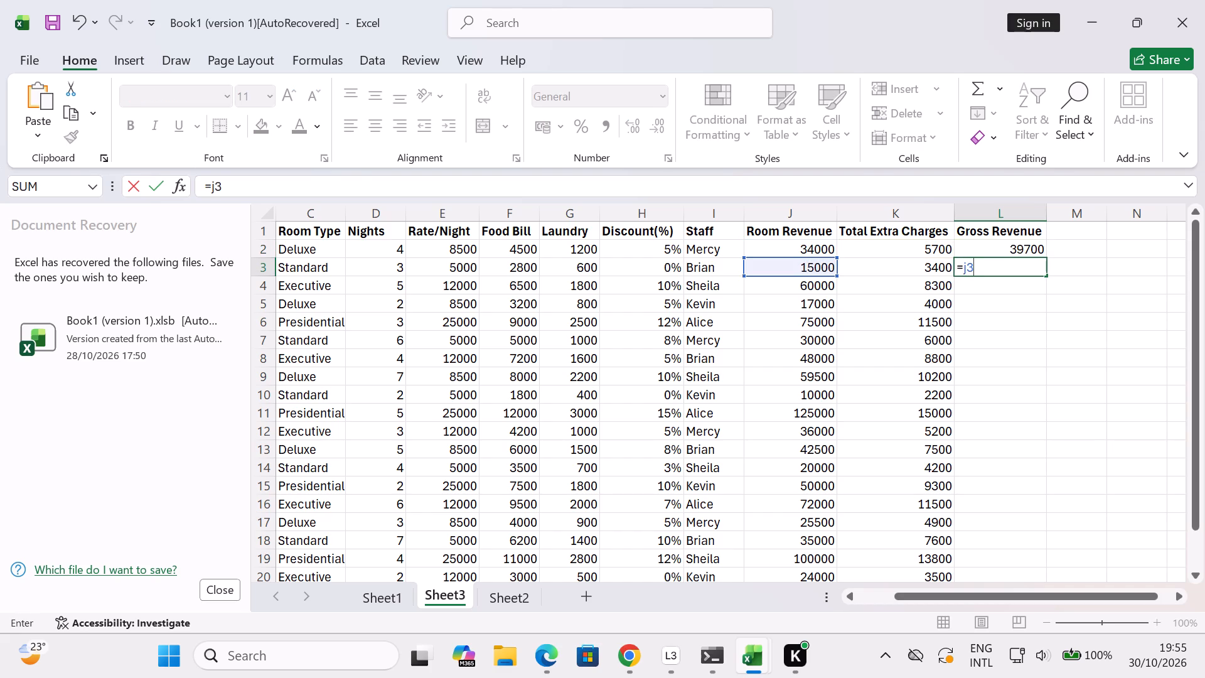
key(shift+plus)
text(k3)
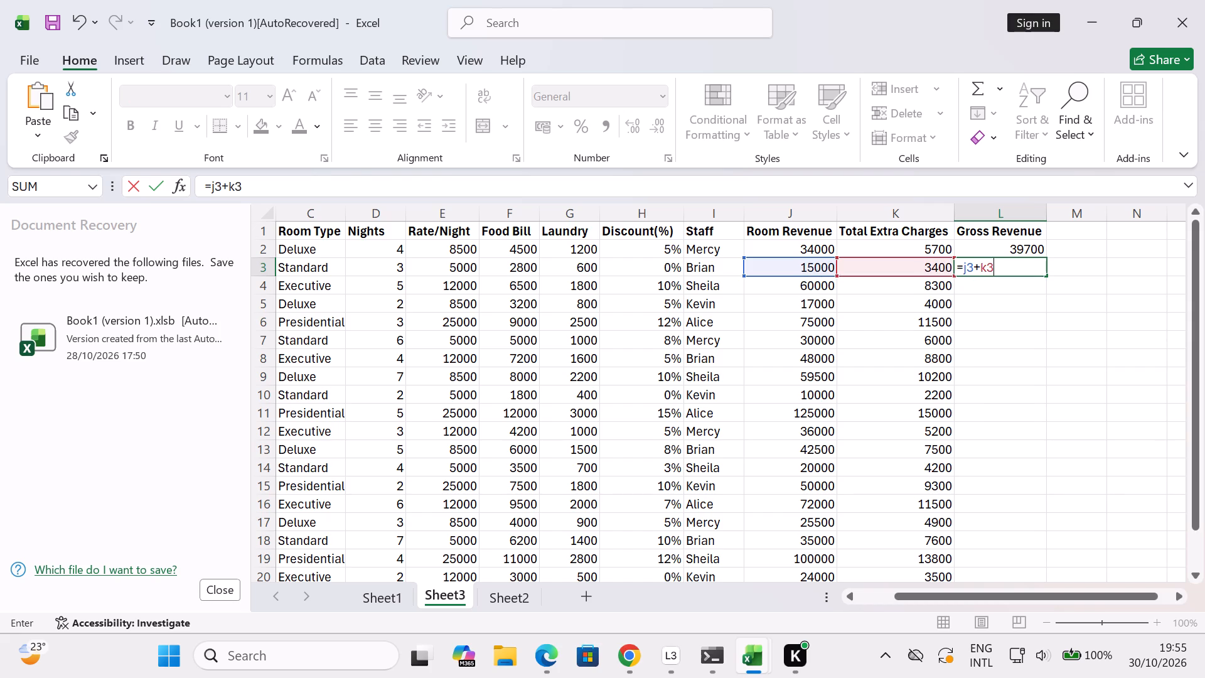
key(Return)
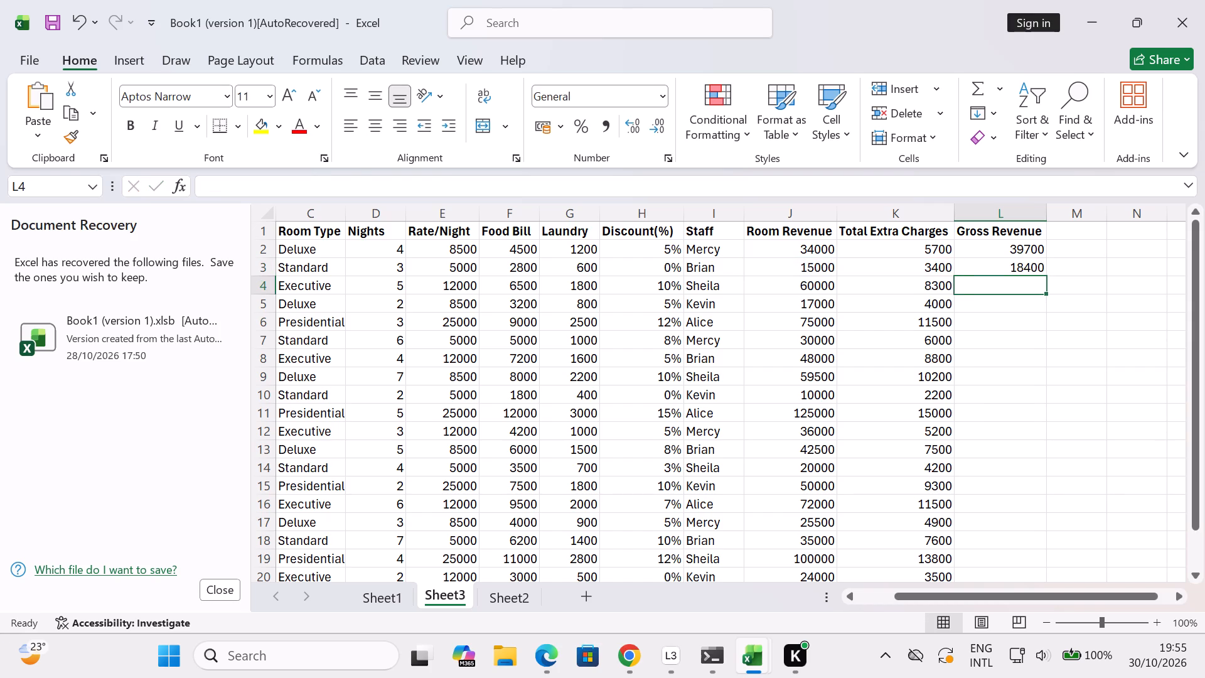
Enter the formula =j4+k4 in L4 to calculate the Gross Revenue for row 4.
key(equal)
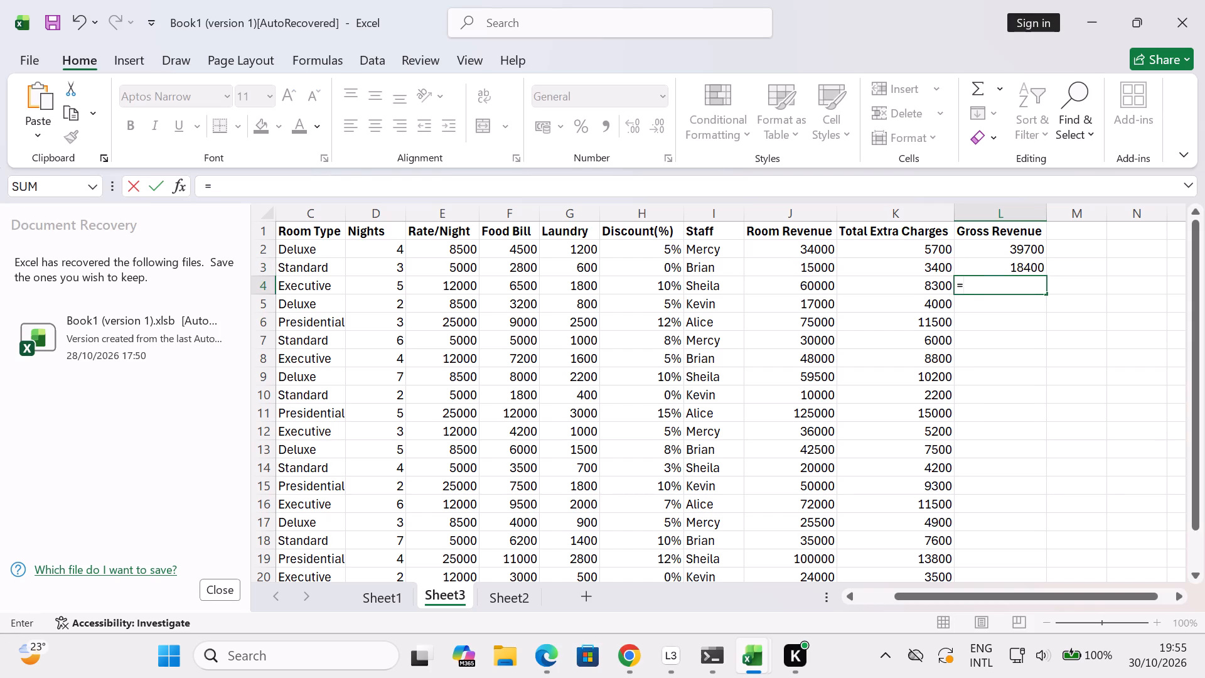
text(j4)
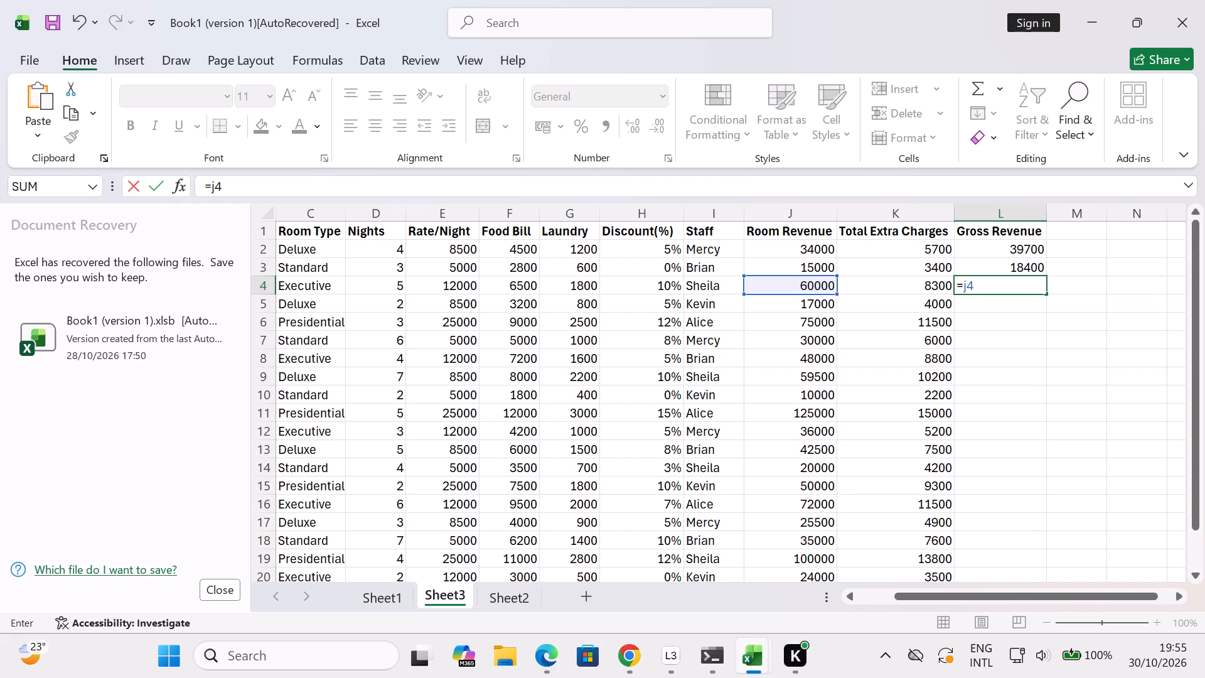
key(shift+plus)
text(k4)
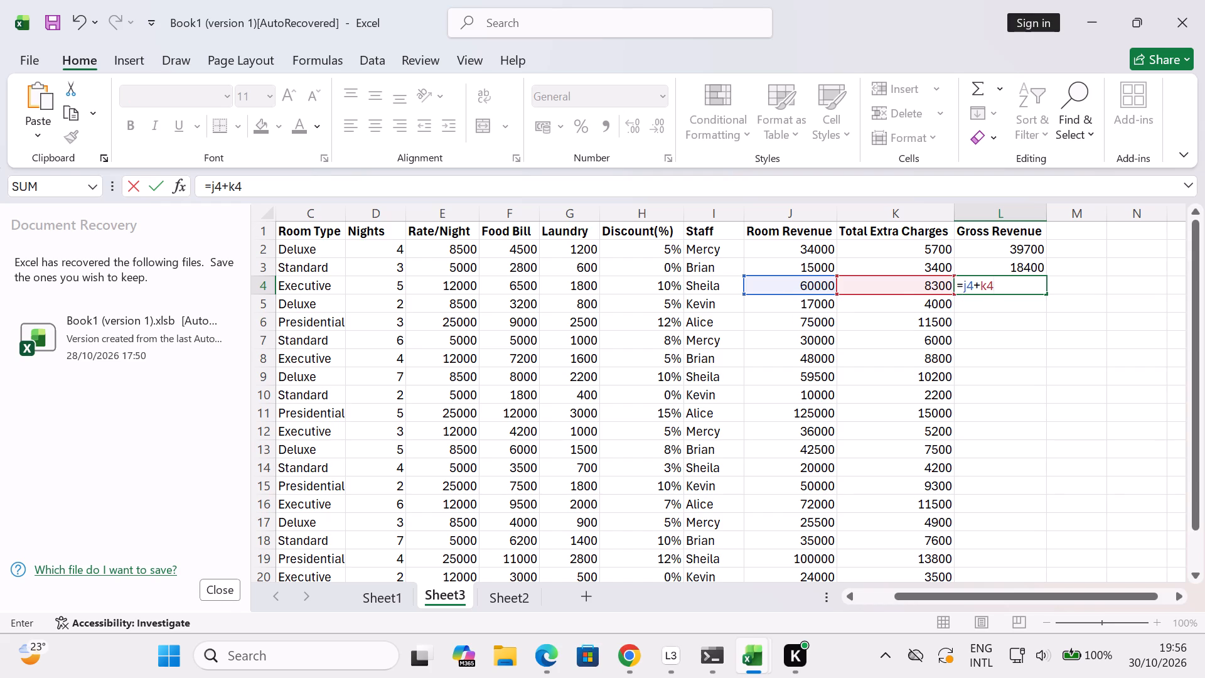
key(Return)
Enter the formula =j5+k5 in L5 to calculate the Gross Revenue for row 5.
key(equal)
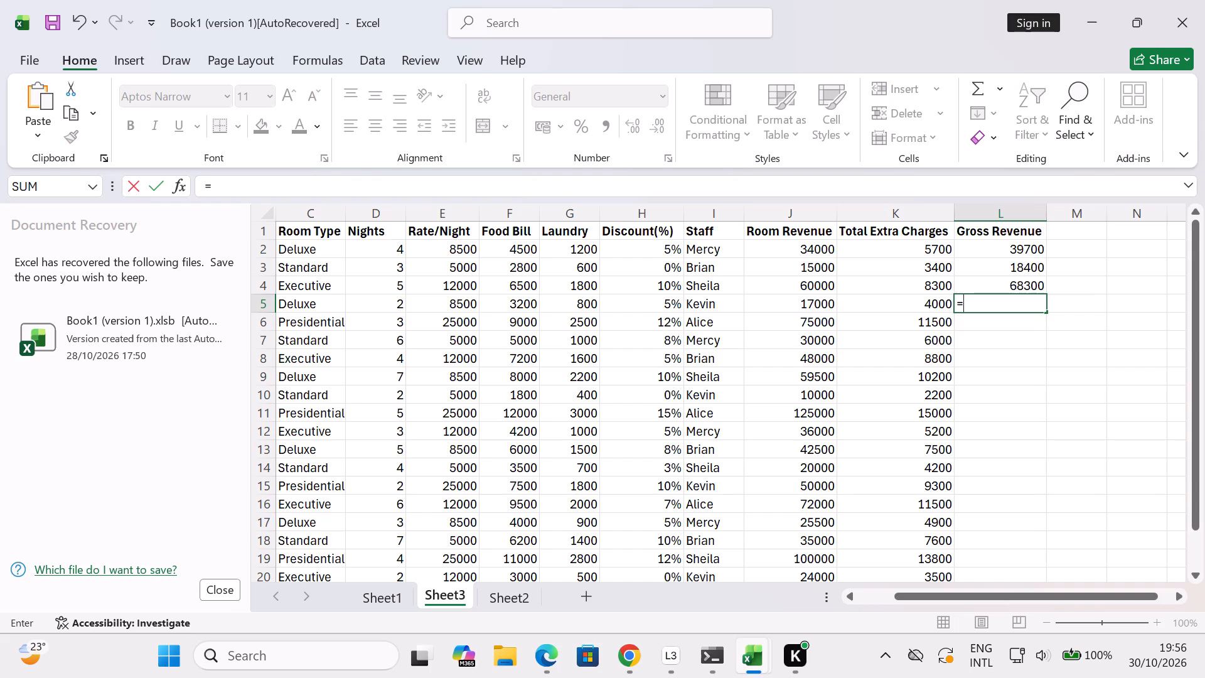
text(j5)
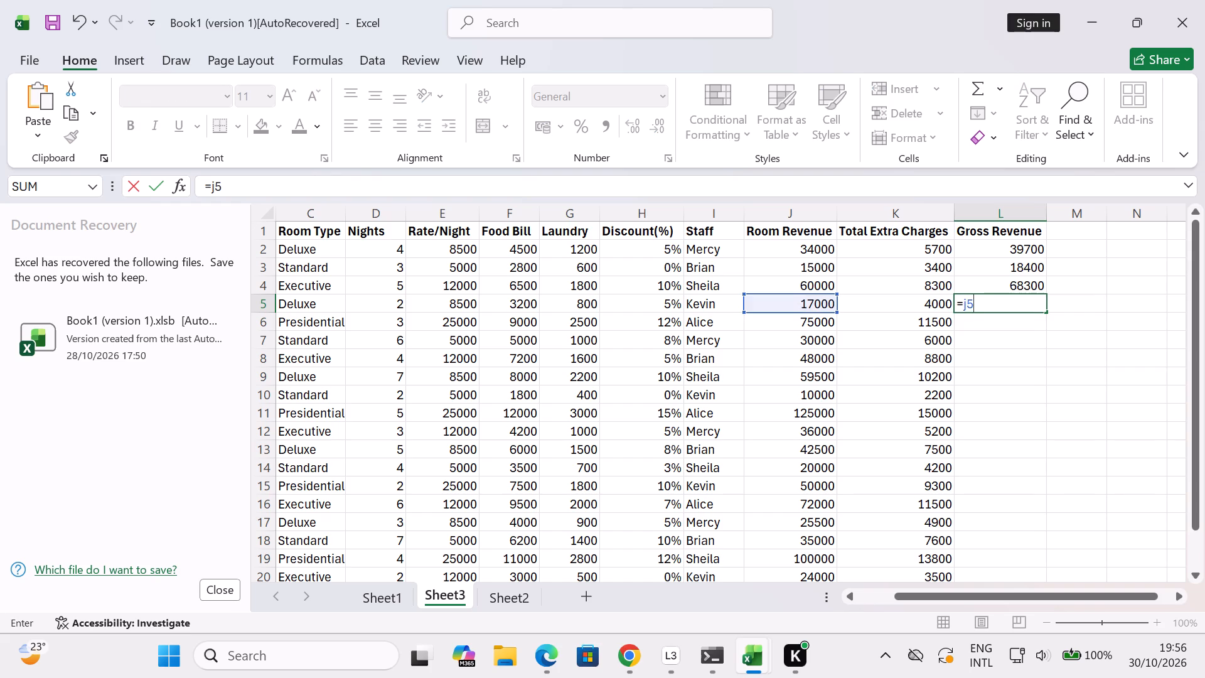
key(shift+plus)
text(k5)
key(Return)
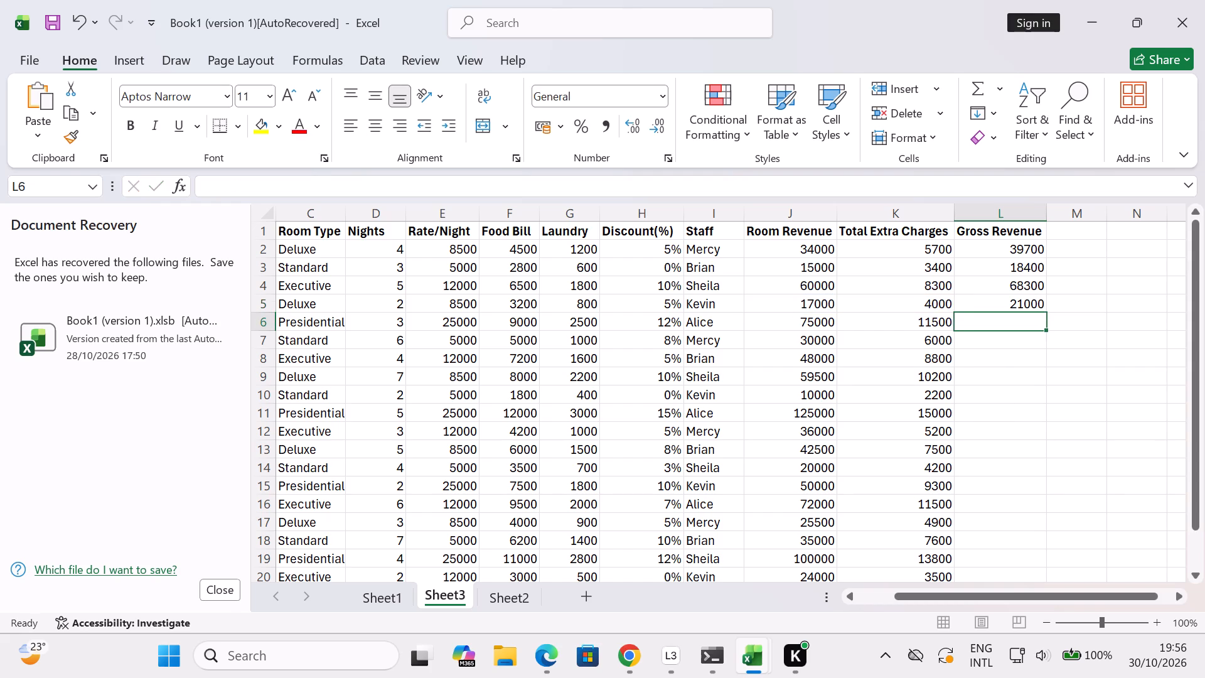
Enter the formula =j6+k6 in L6 to calculate the Gross Revenue for row 6.
key(equal)
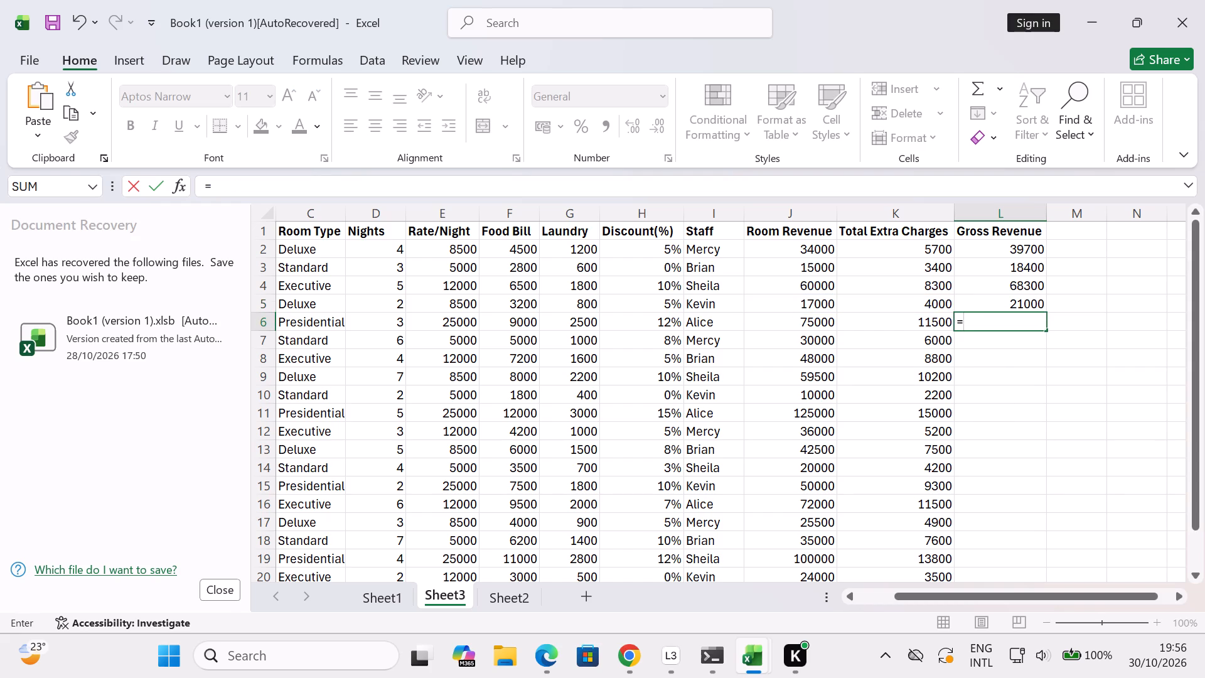
key(j)
key(6)
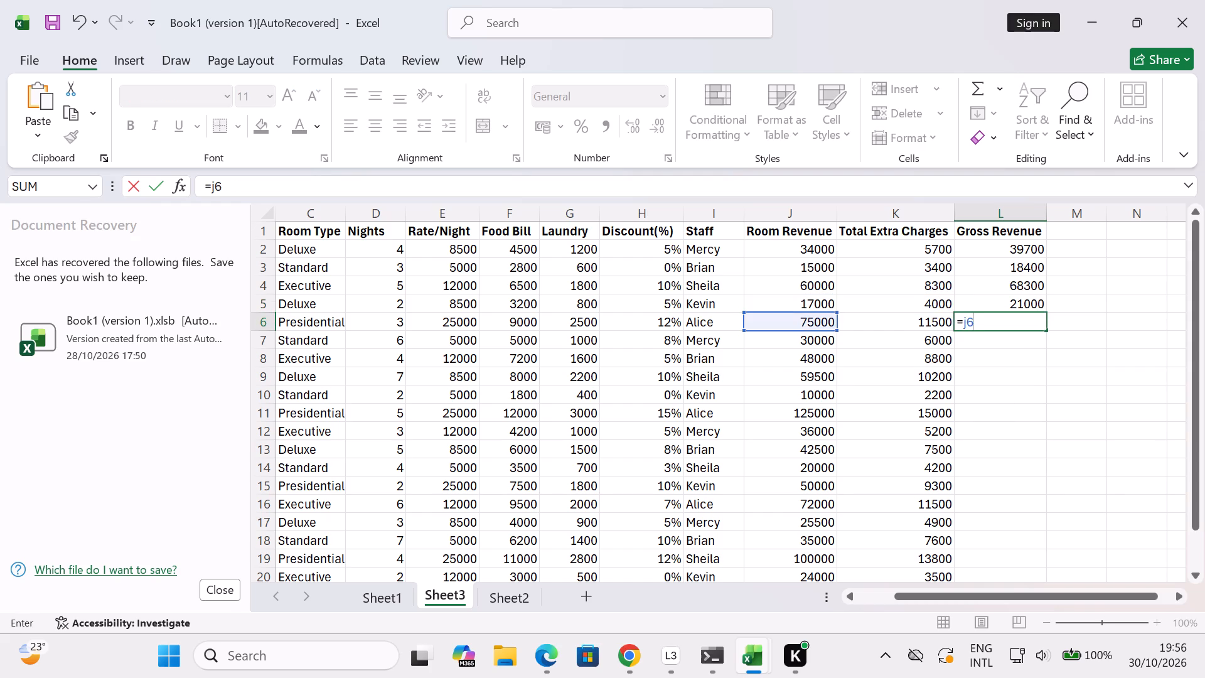
key(shift+plus)
text(k6)
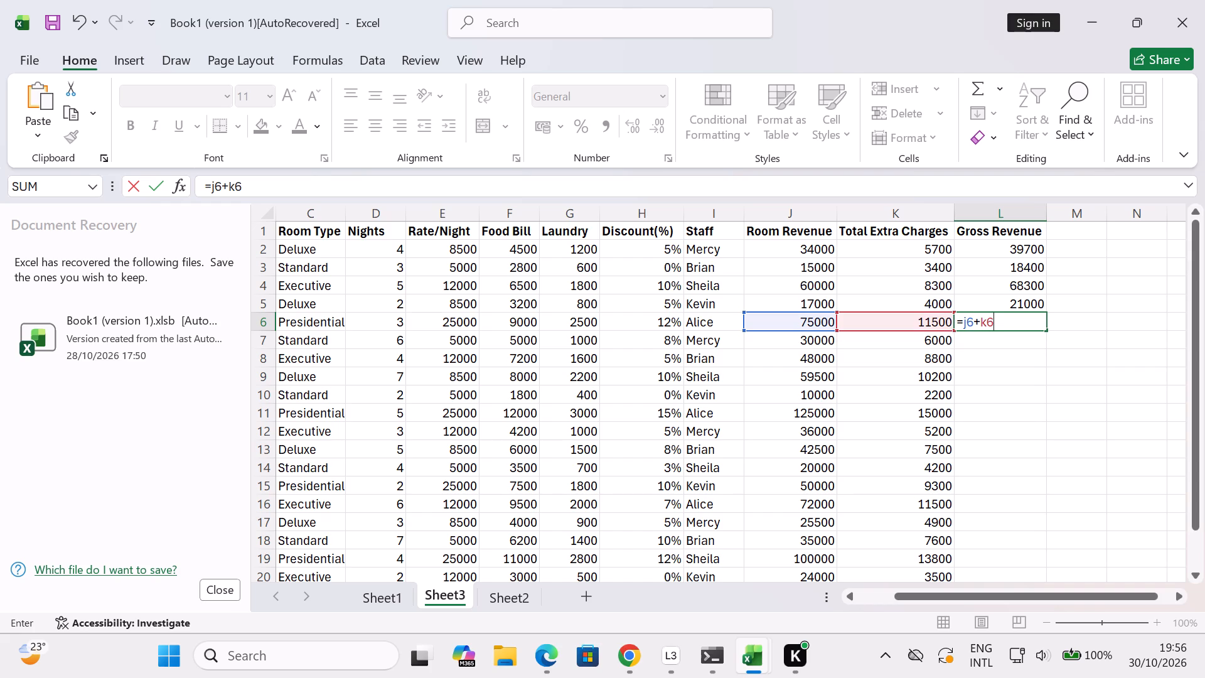
key(Return)
Enter the formula =j7+k7 in L7 to calculate the Gross Revenue for row 7.
key(equal)
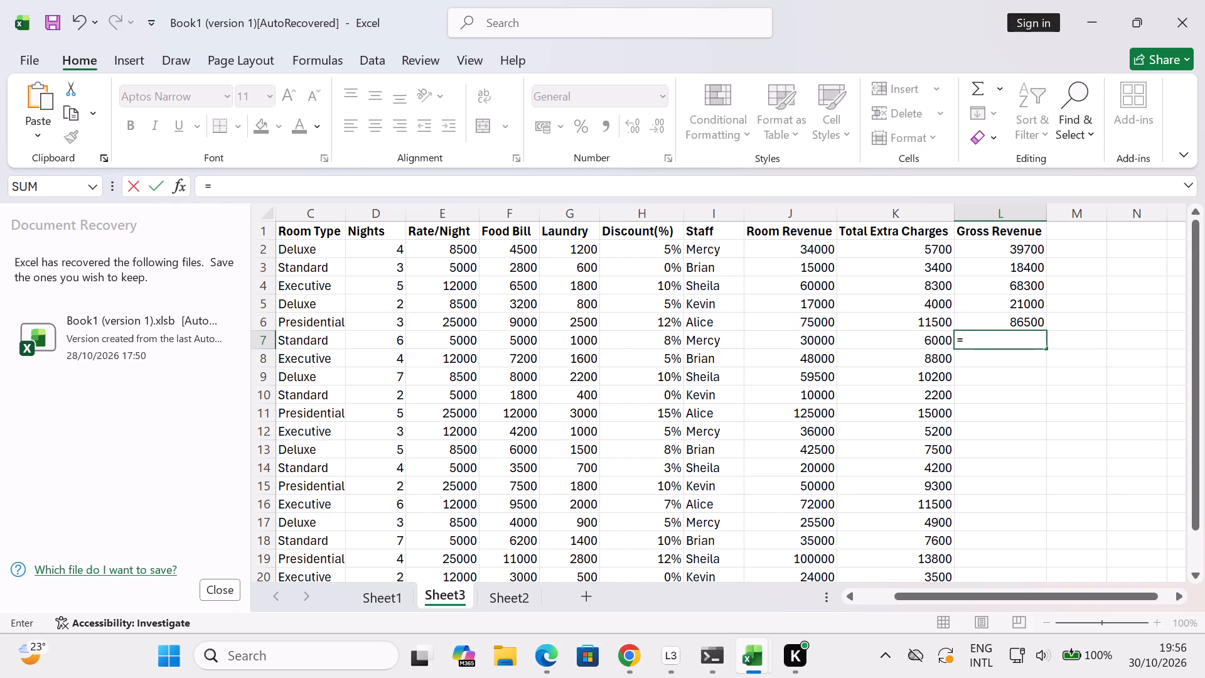
text(j7)
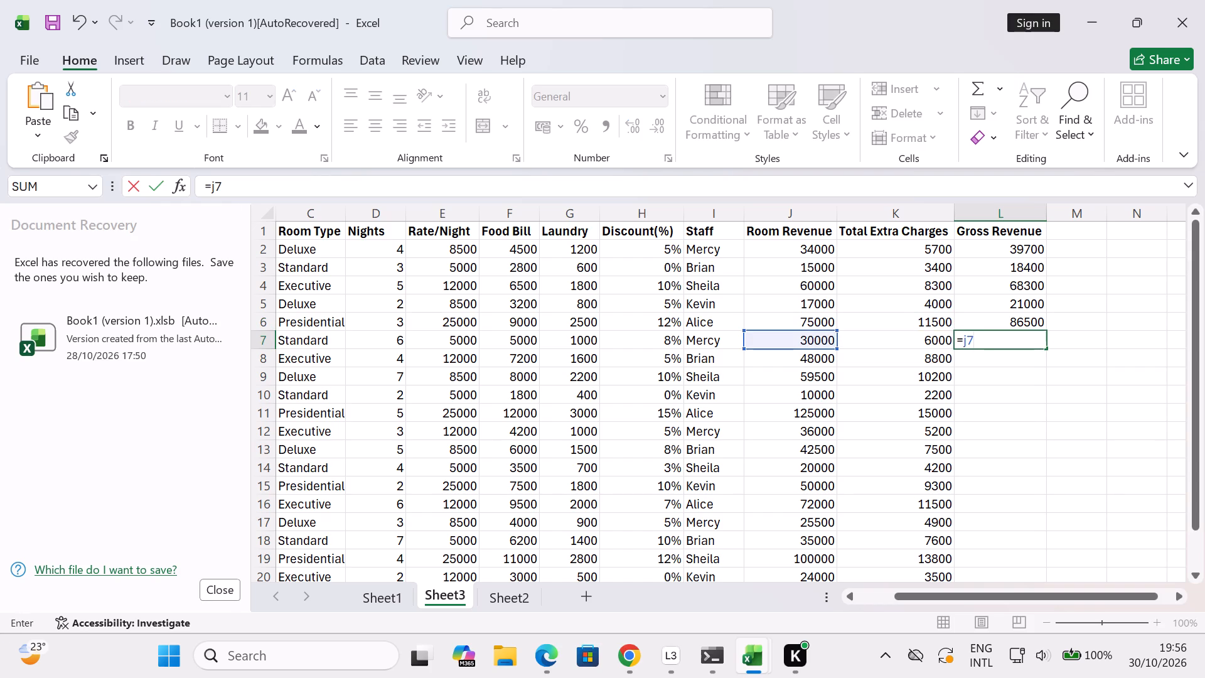
text(+k7)
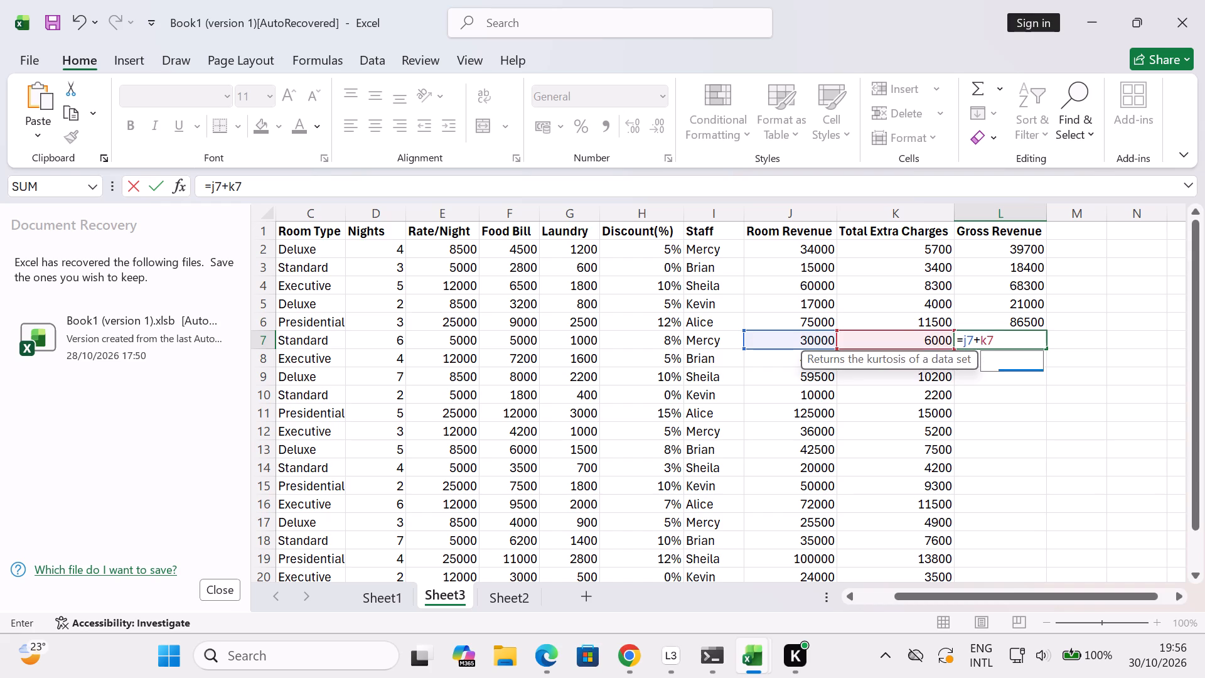
key(Return)
Enter the formula =j8+k8 in L8 to calculate the Gross Revenue for row 8.
key(equal)
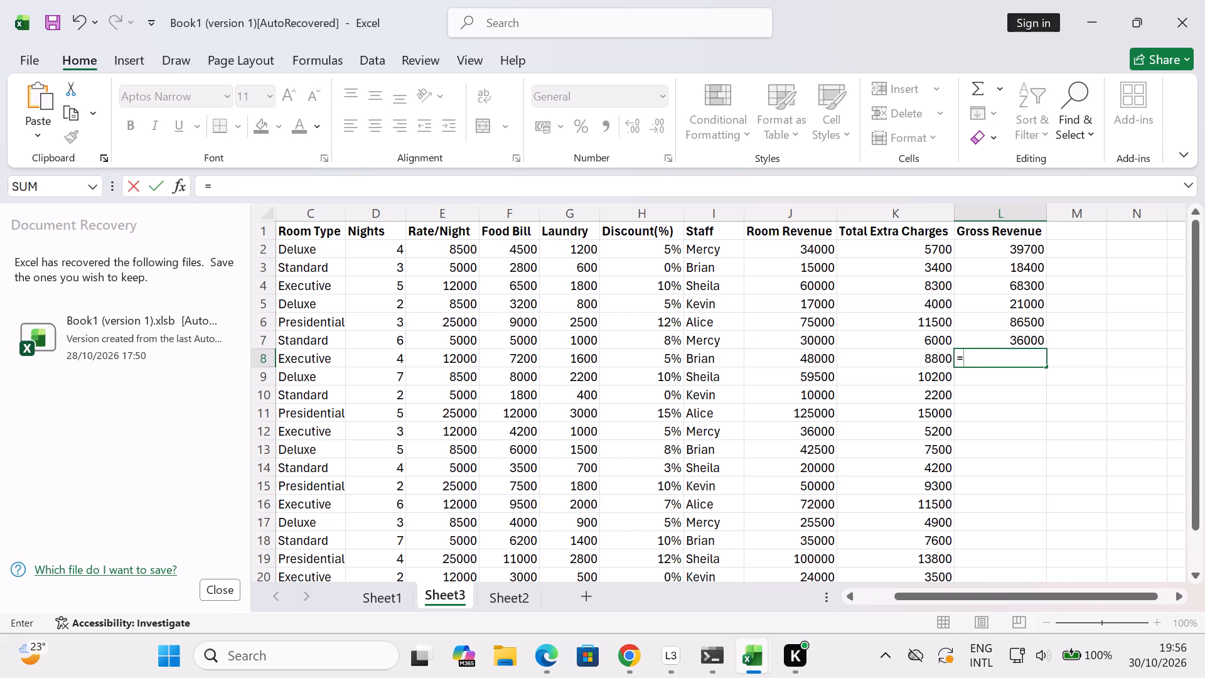
key(j)
key(8)
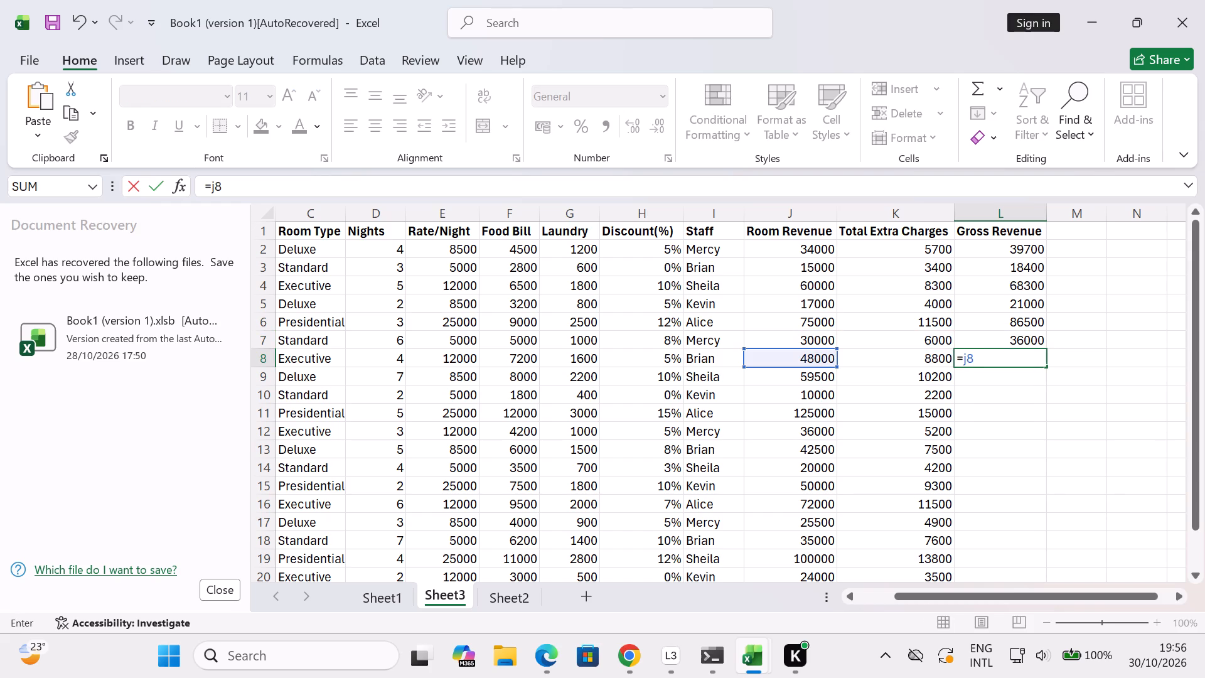
text(+k8)
key(Return)
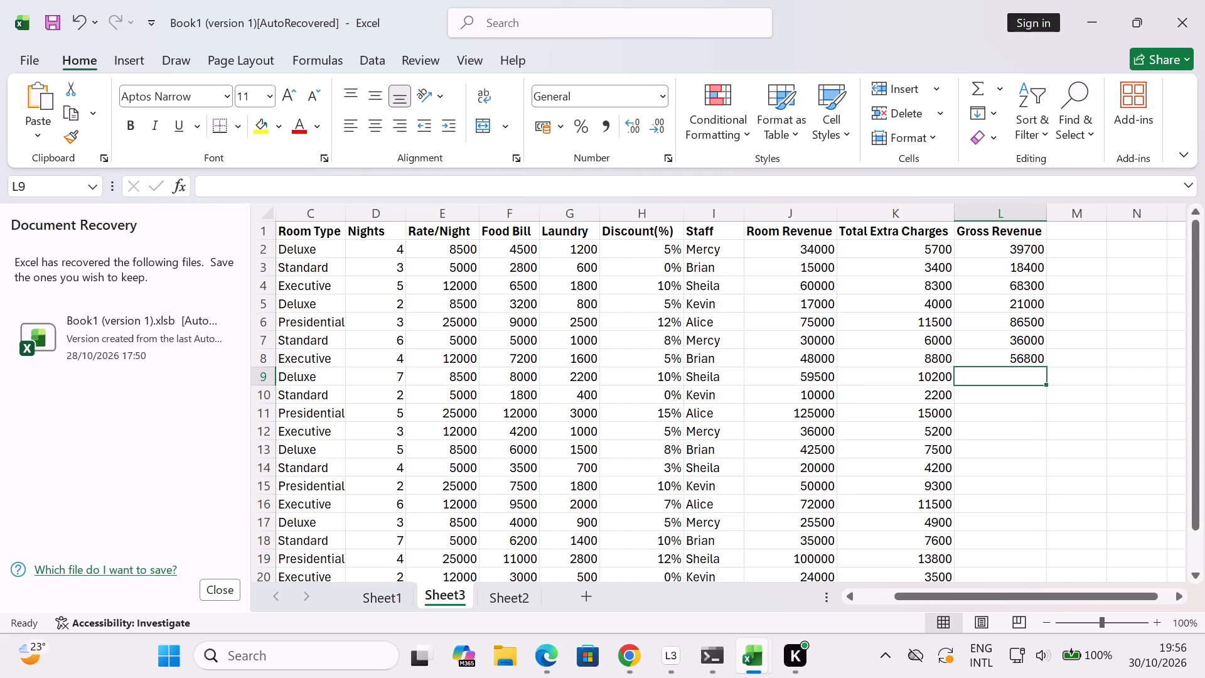
Enter the formula =j9+k9 in L9 to calculate the Gross Revenue for row 9.
key(equal)
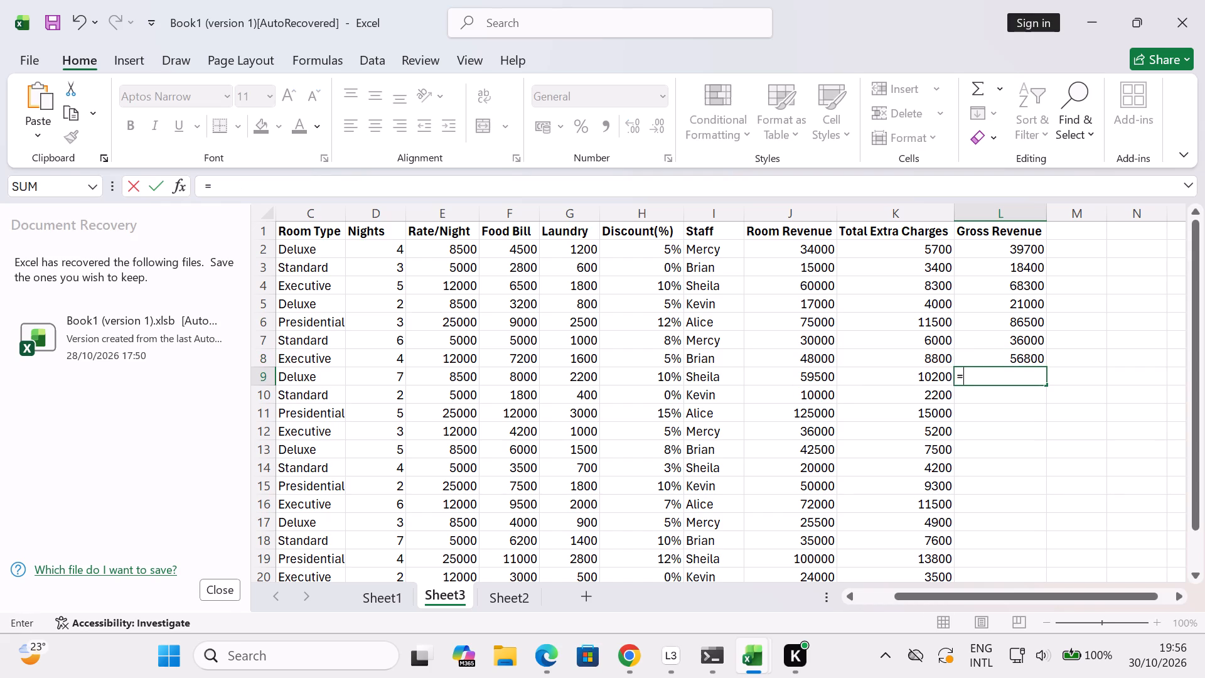
text(j9)
key(shift+plus)
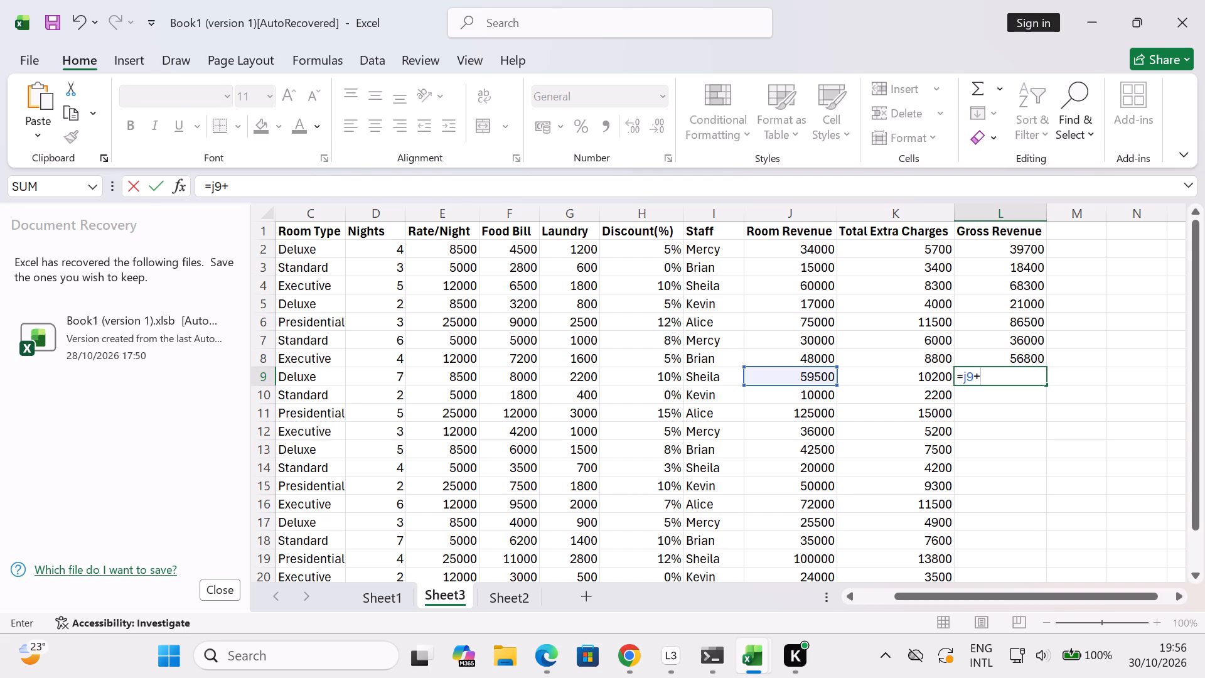
key(k)
key(9)
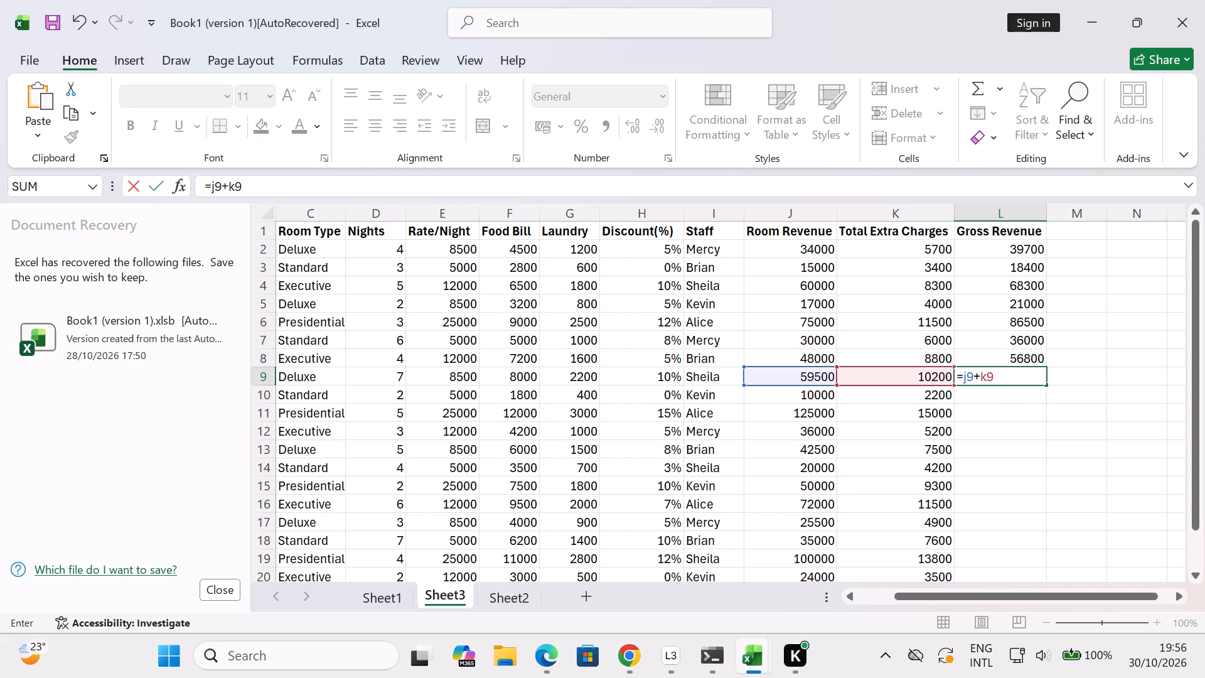
key(Return)
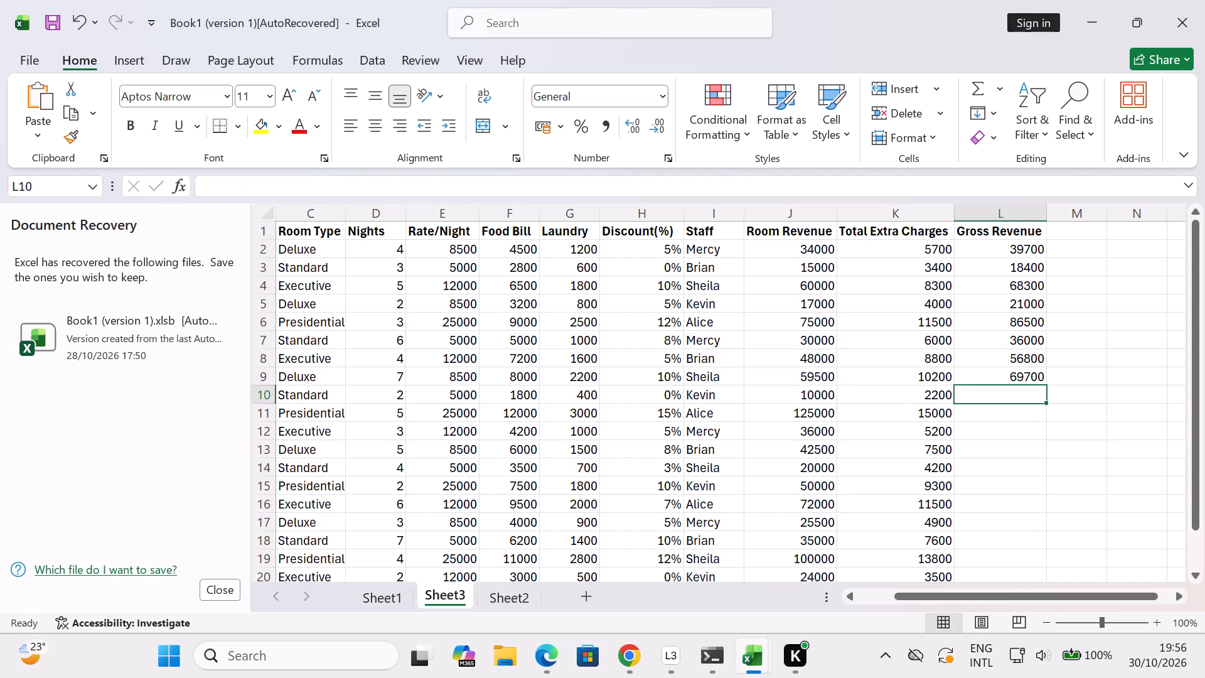
Enter the formula =j10+k10 in L10 to calculate the Gross Revenue for row 10.
key(equal)
key(j)
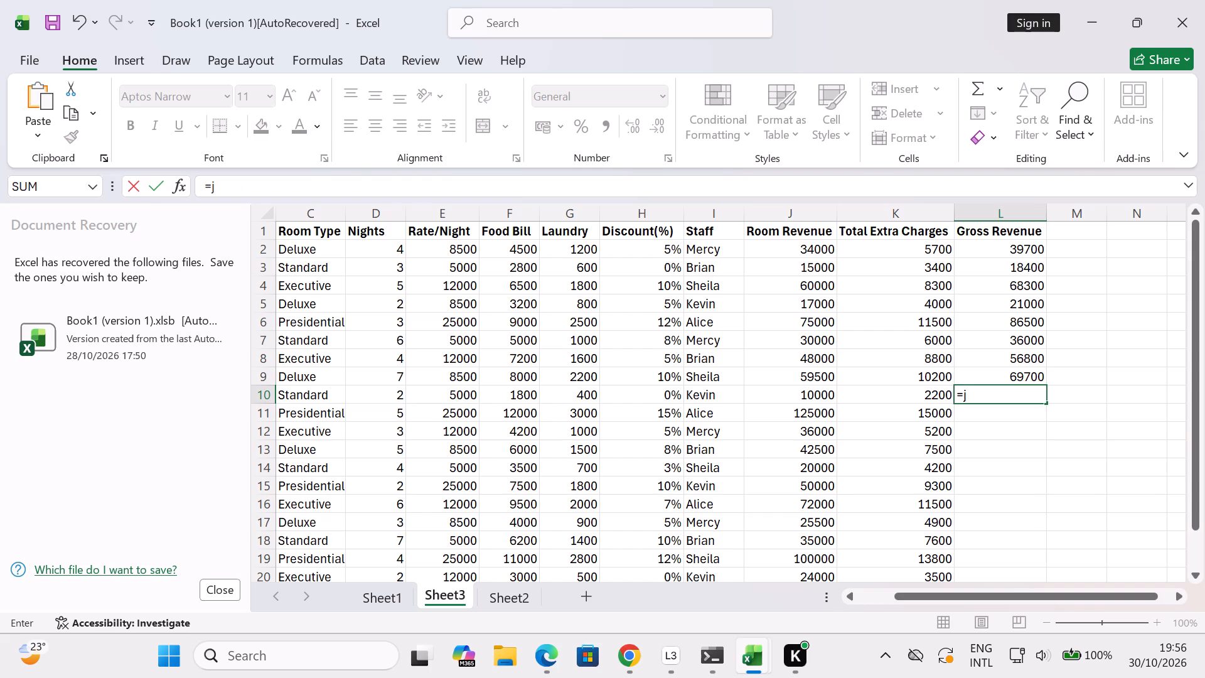
key(1)
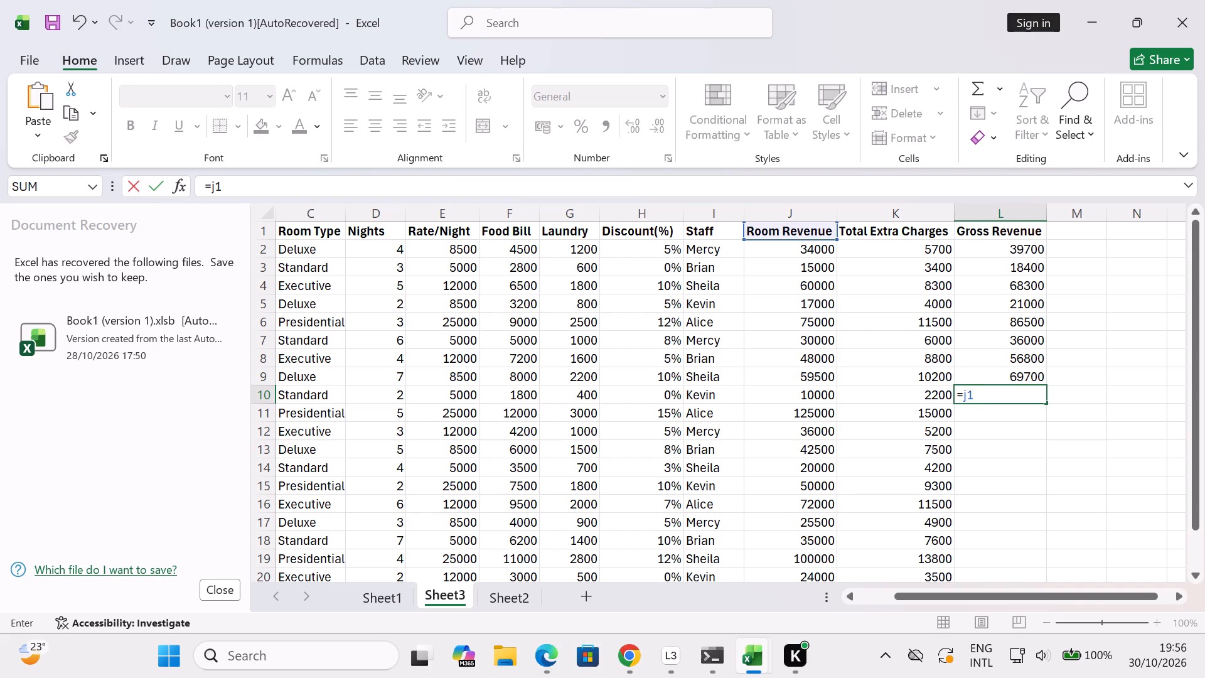
key(0)
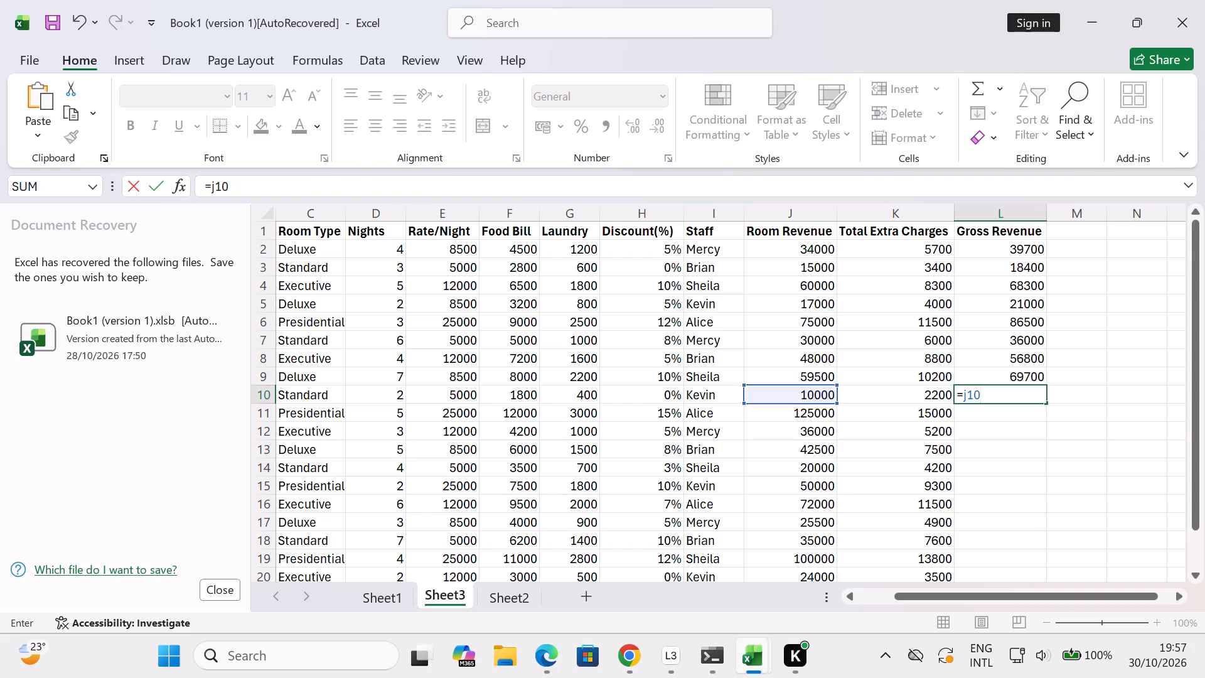
key(shift+plus)
key(k)
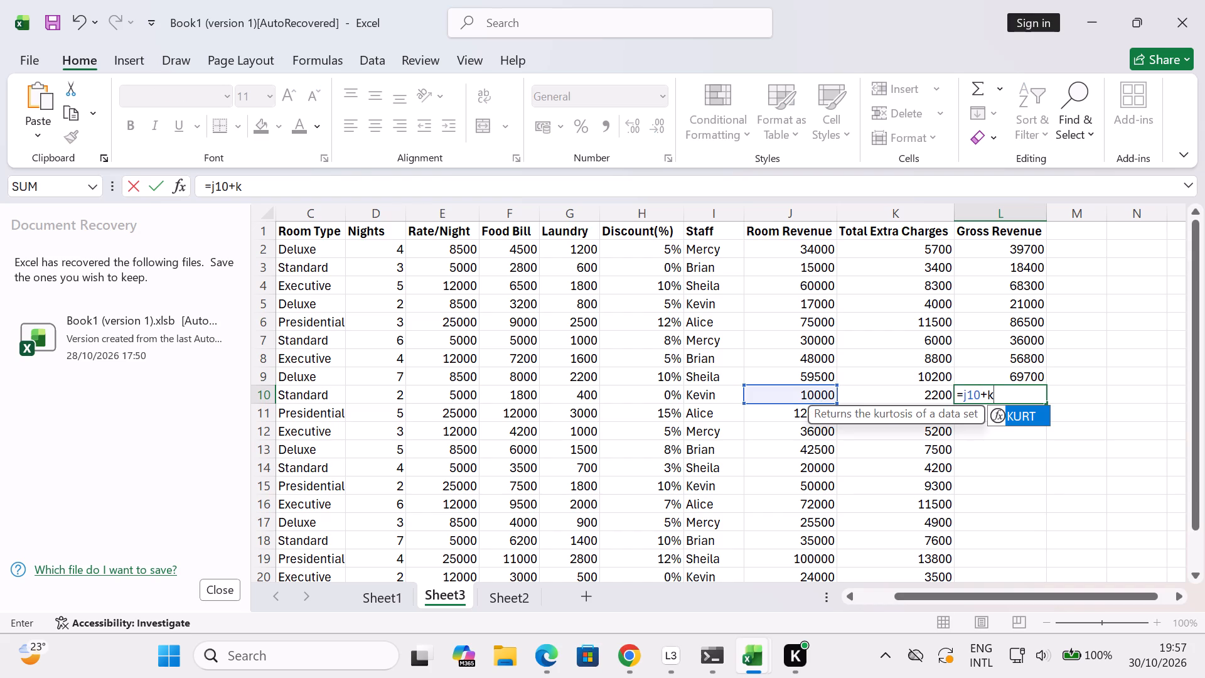
key(1)
key(0)
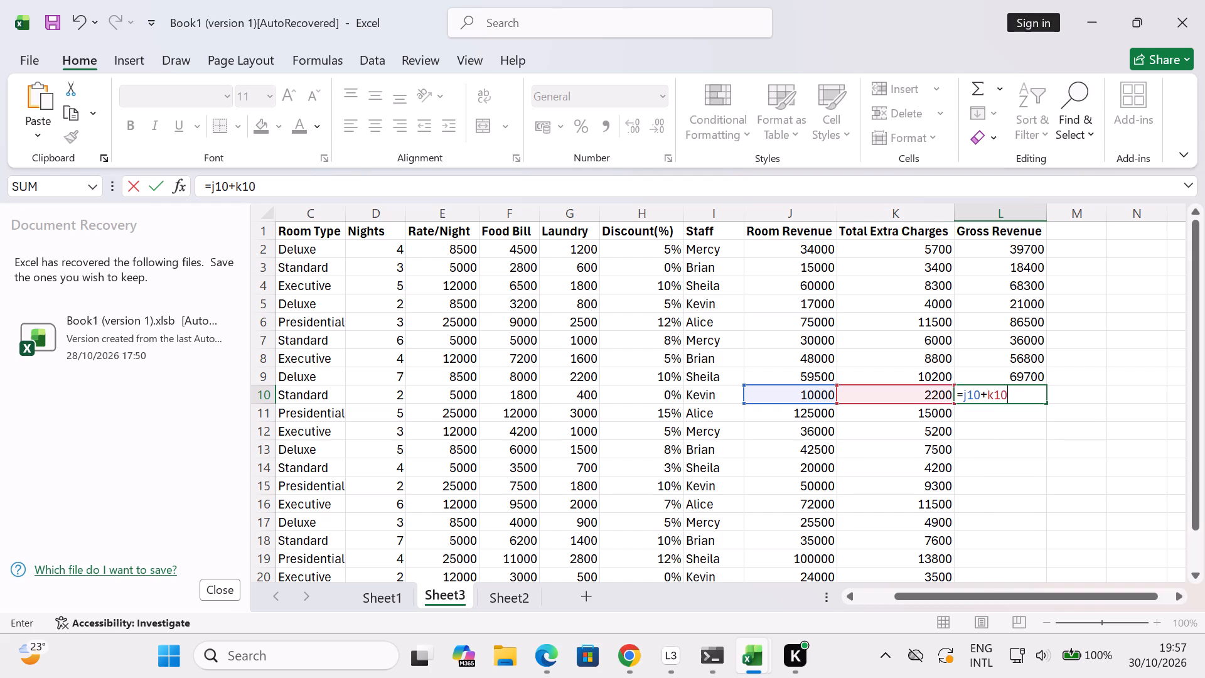
key(Return)
Enter the formula =j11+k11 in L11 to calculate the Gross Revenue for row 11.
key(equal)
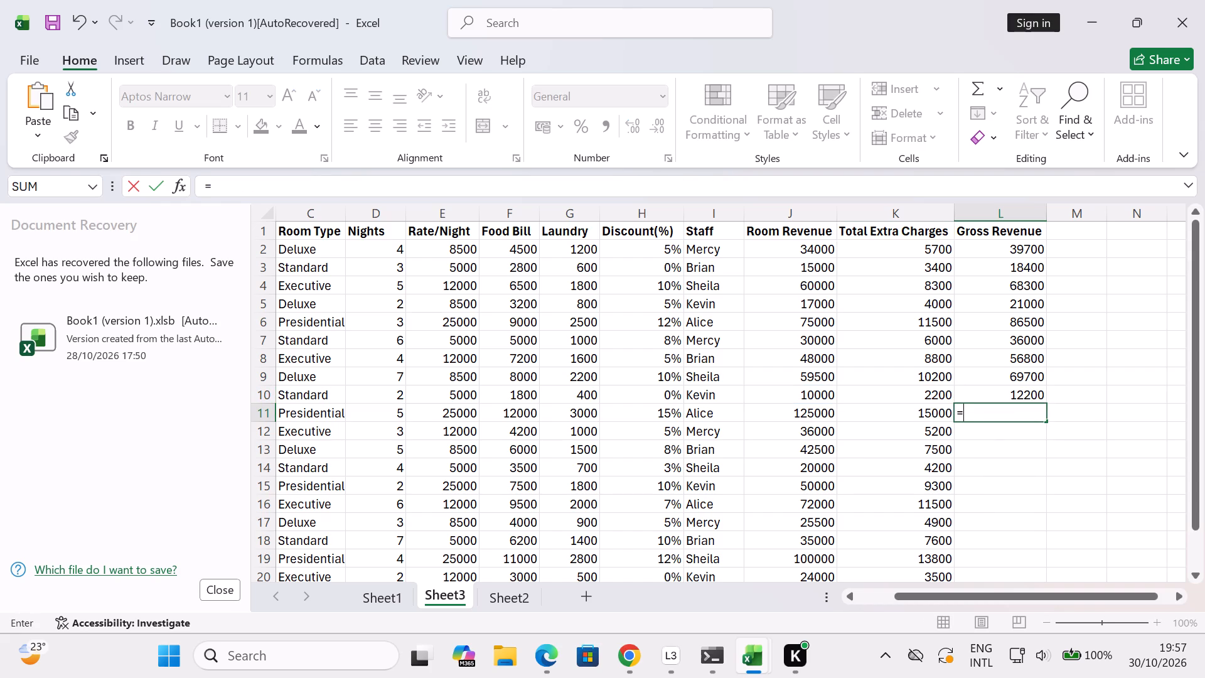
key(j)
text(11)
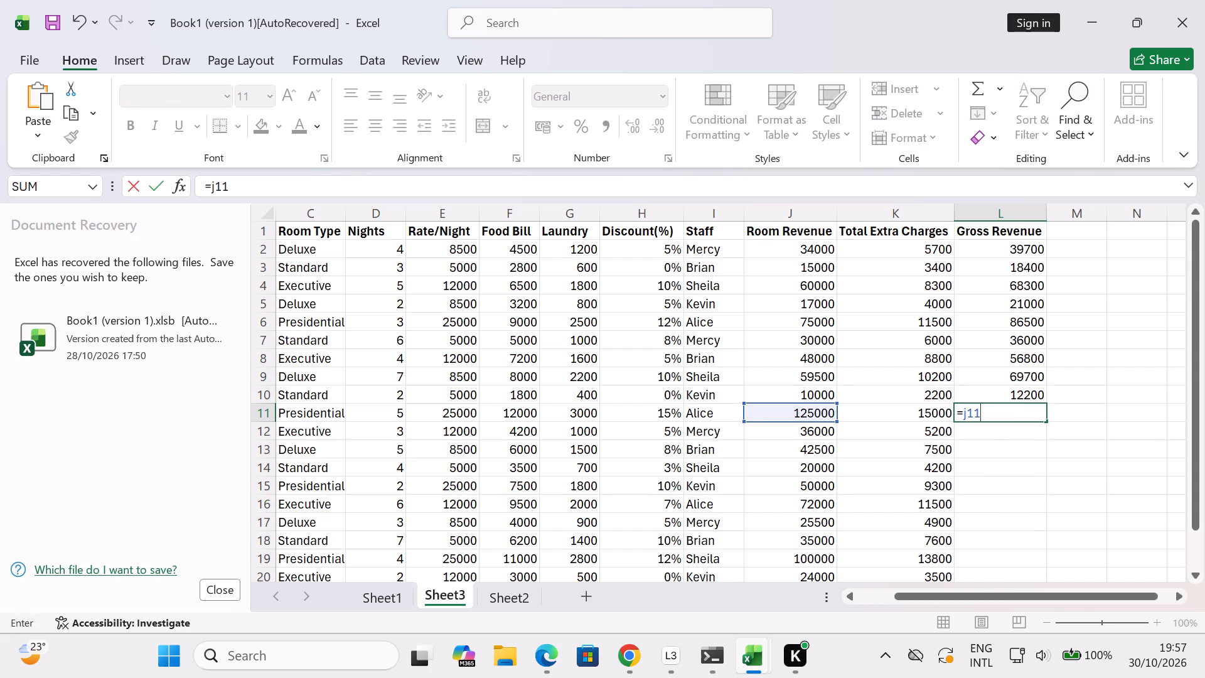
key(shift+plus)
text(k11)
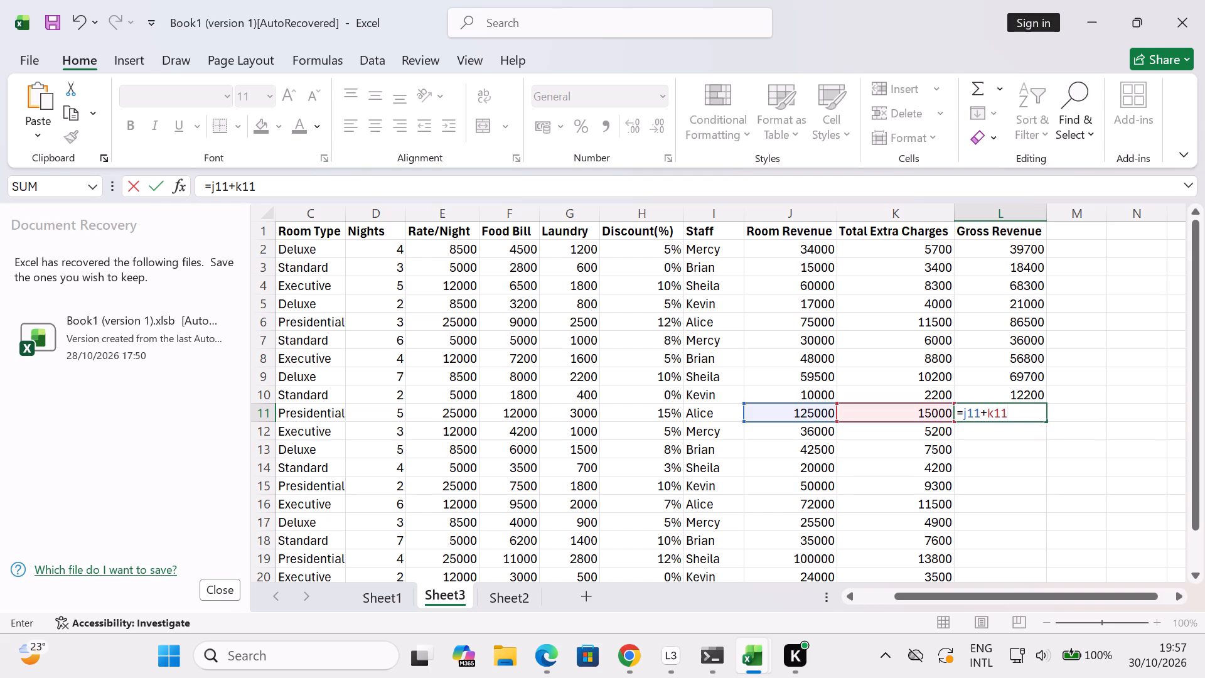
key(Return)
Enter the formula =j12+k12 in L12 to calculate the Gross Revenue for row 12.
key(equal)
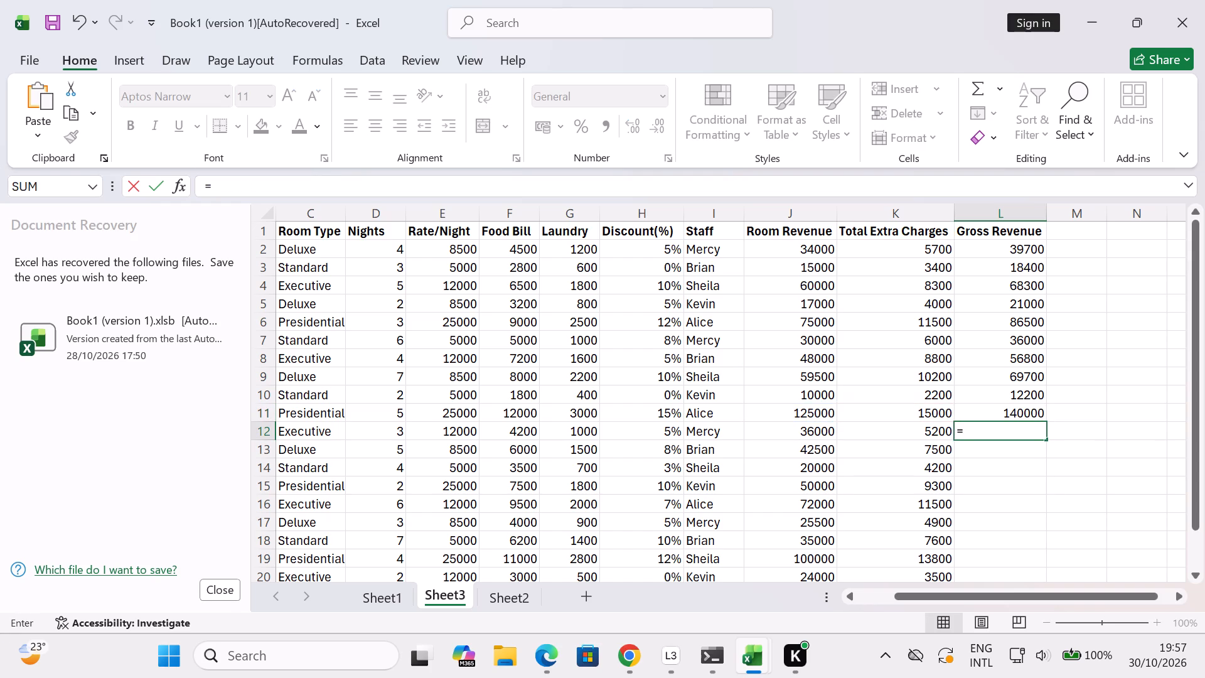
text(j12)
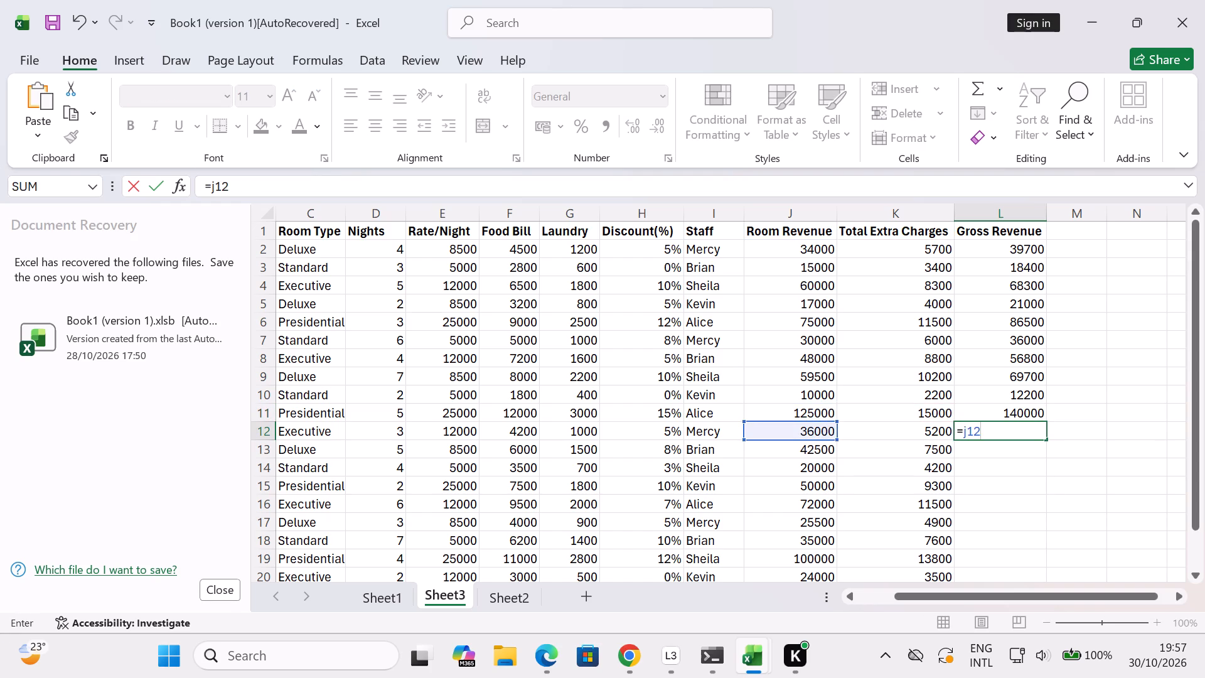
key(shift+plus)
key(k)
text(12)
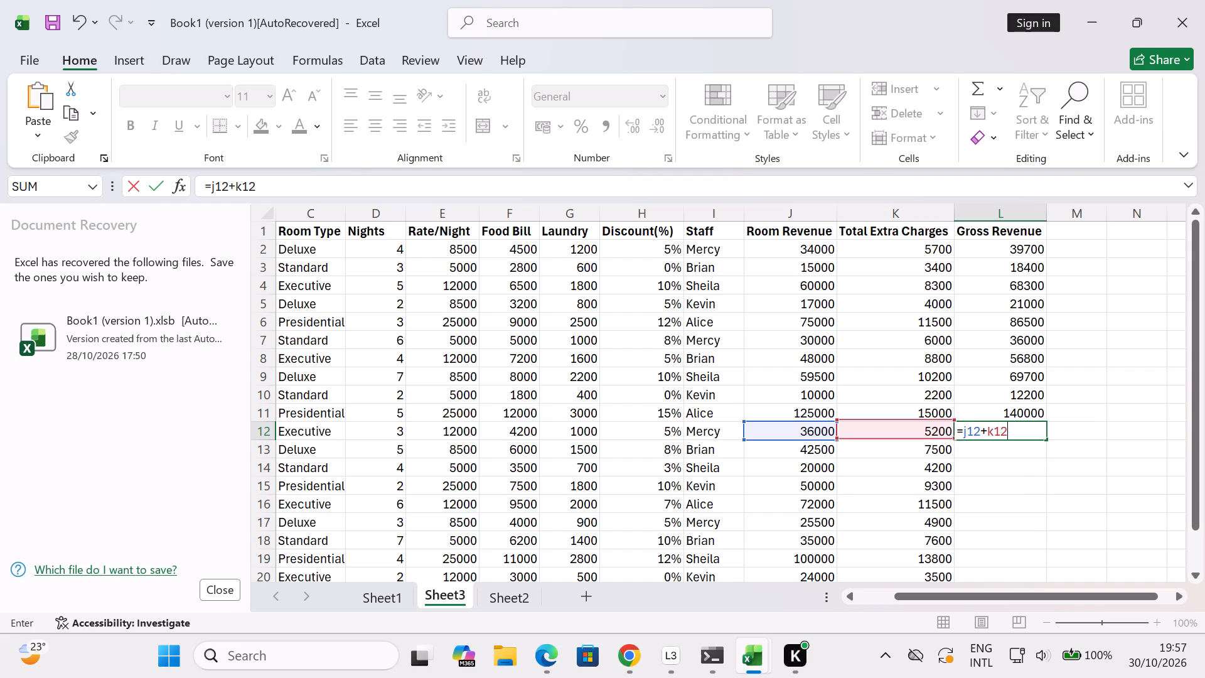
key(Return)
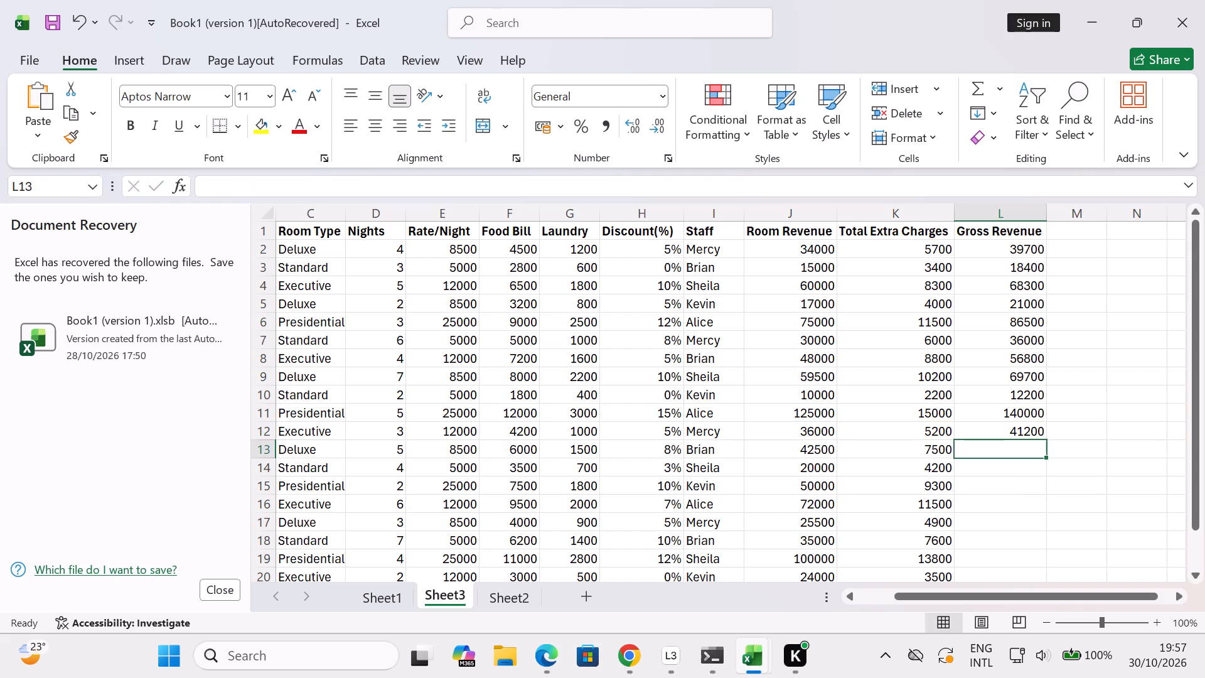
Enter the formula =j13+k13 in L13 to calculate the Gross Revenue for row 13.
key(equal)
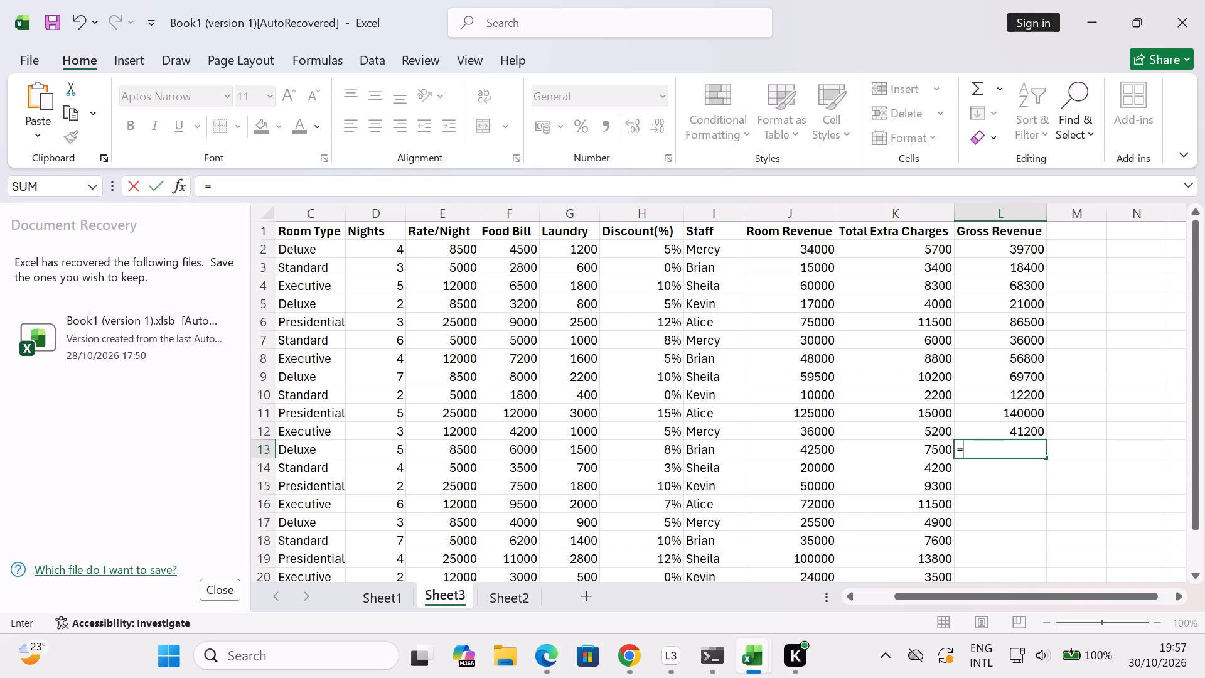
key(j)
text(13)
text(+k)
text(13)
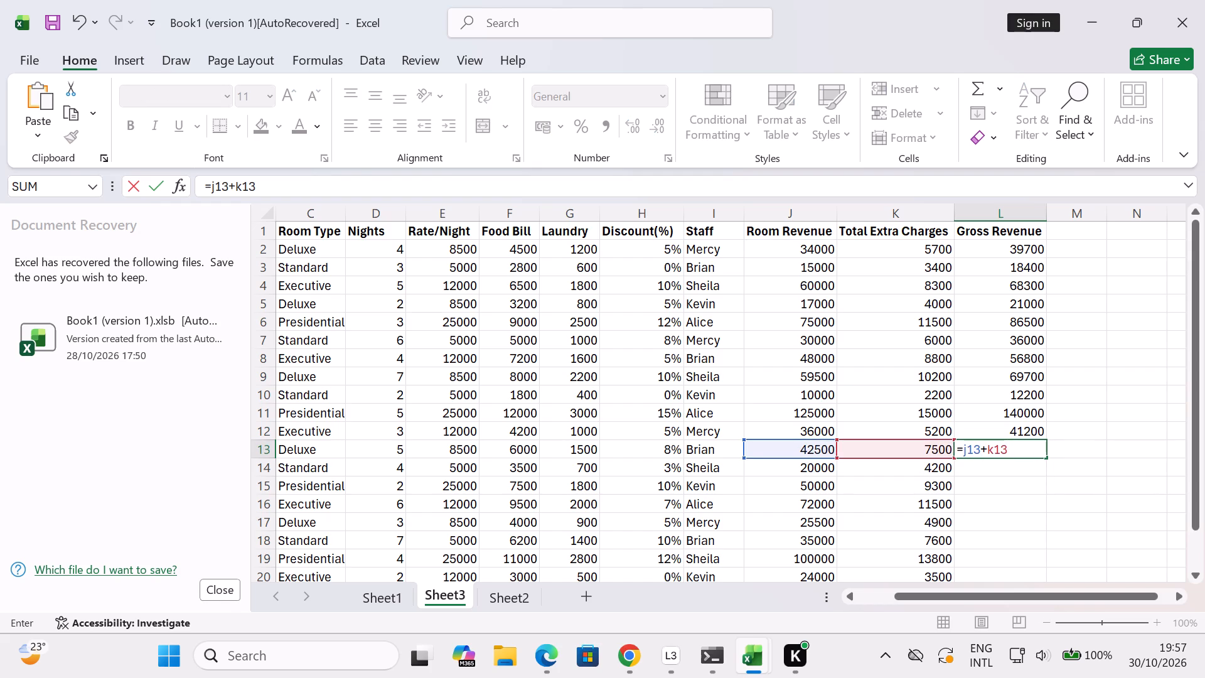
key(Return)
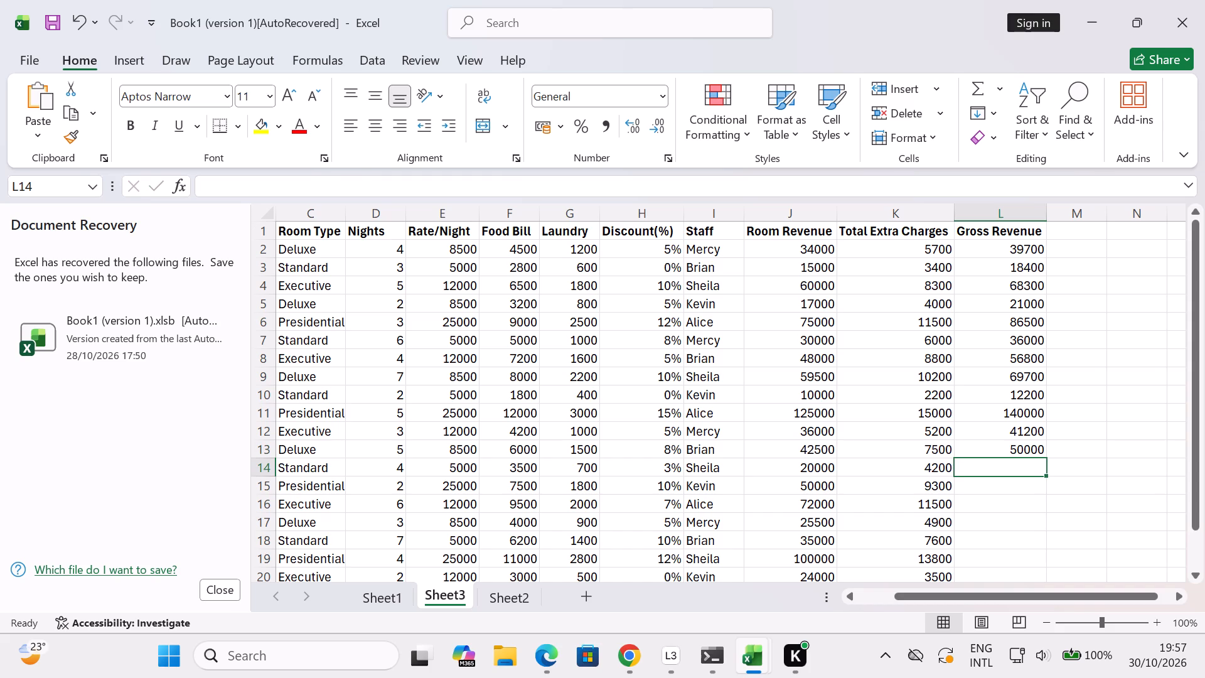
Enter the formula =j14+k14 in L14 to calculate the Gross Revenue for row 14.
key(equal)
text(j14)
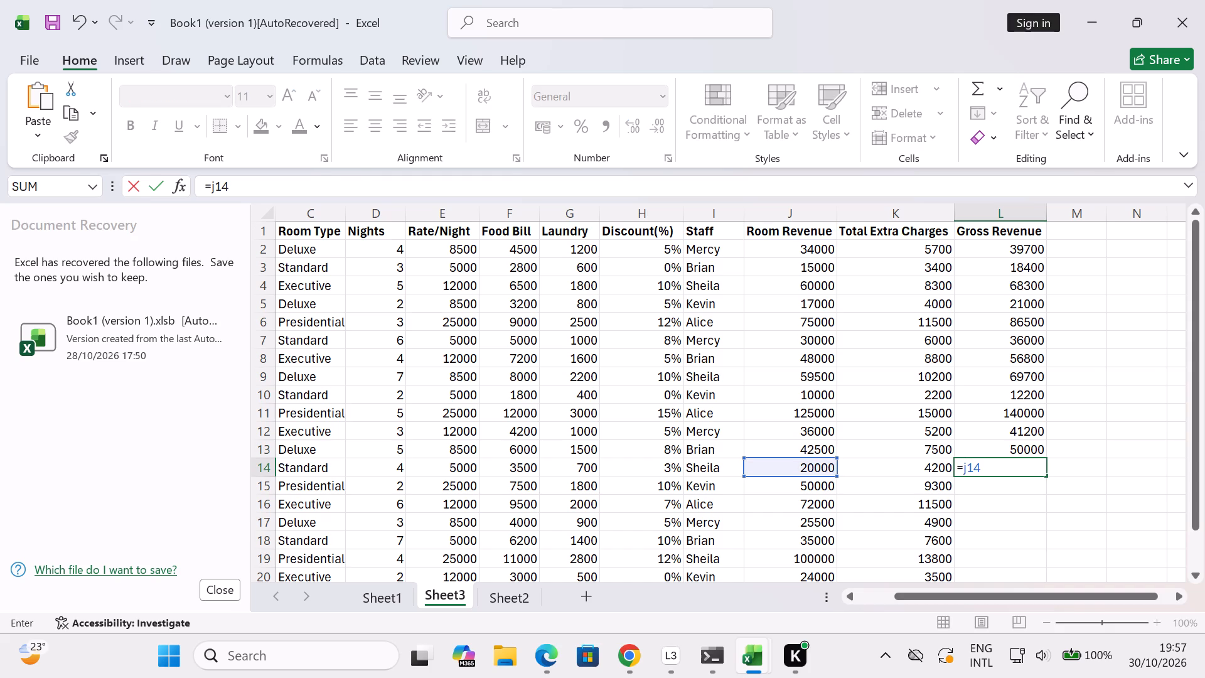
key(shift+plus)
key(k)
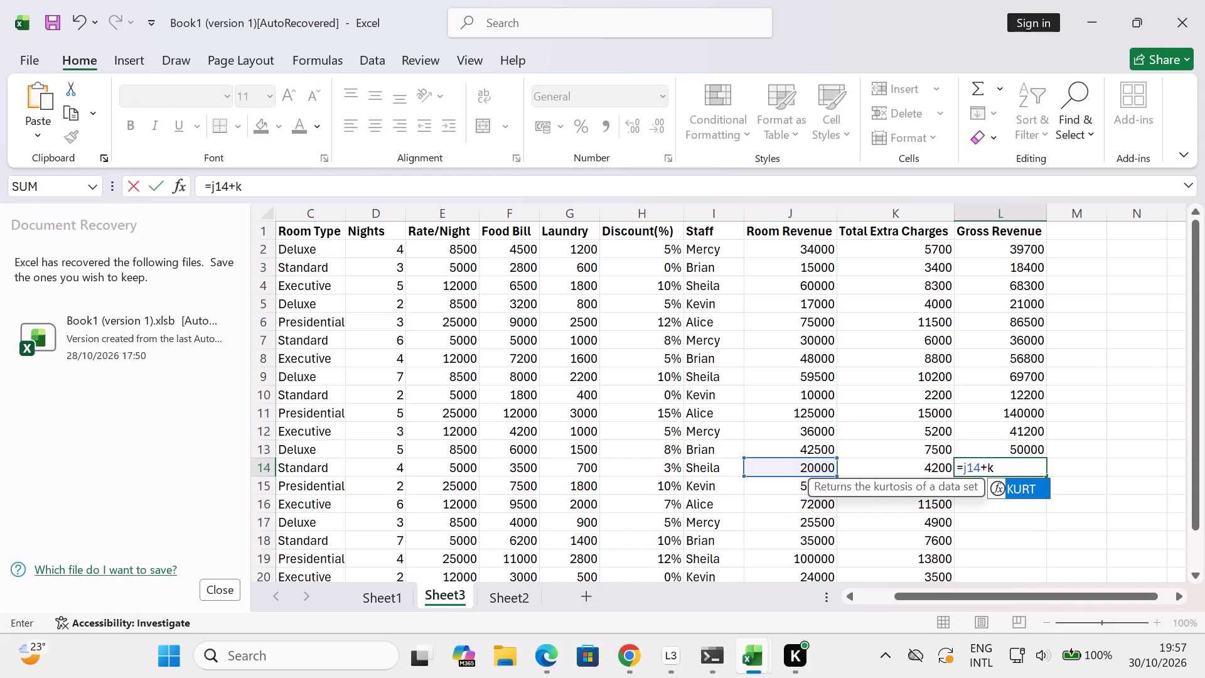
text(14)
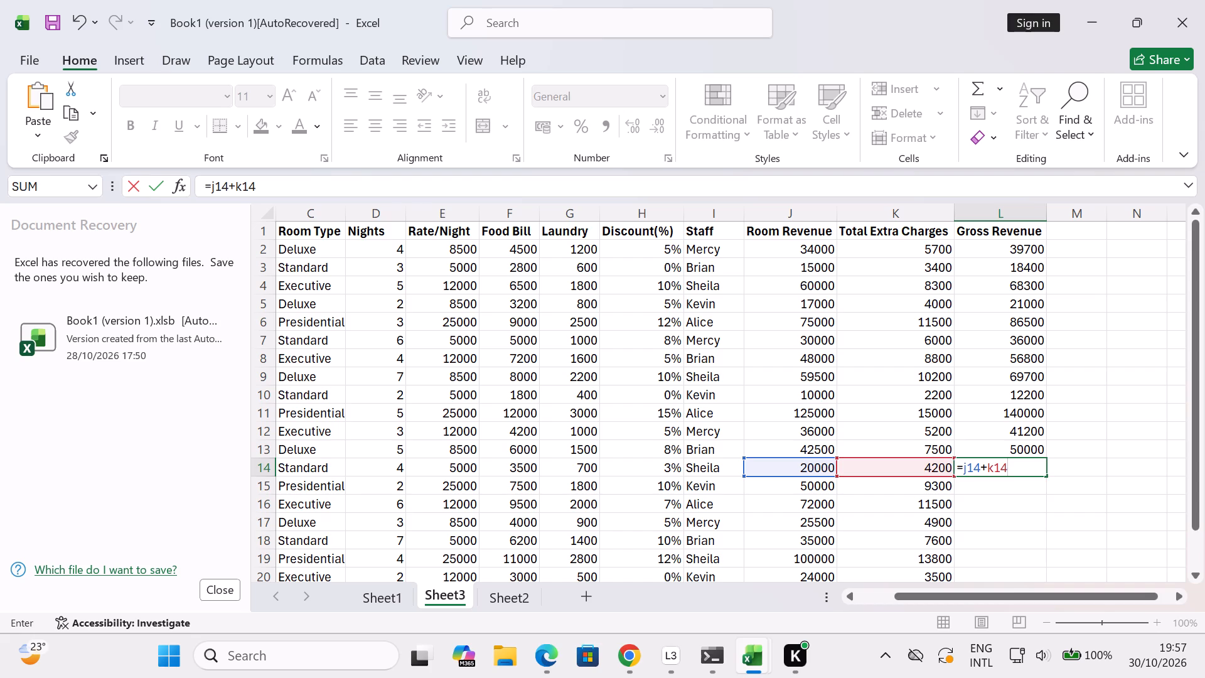
key(Return)
Enter the formula =j15+k15 in L15 to calculate the Gross Revenue for row 15.
key(equal)
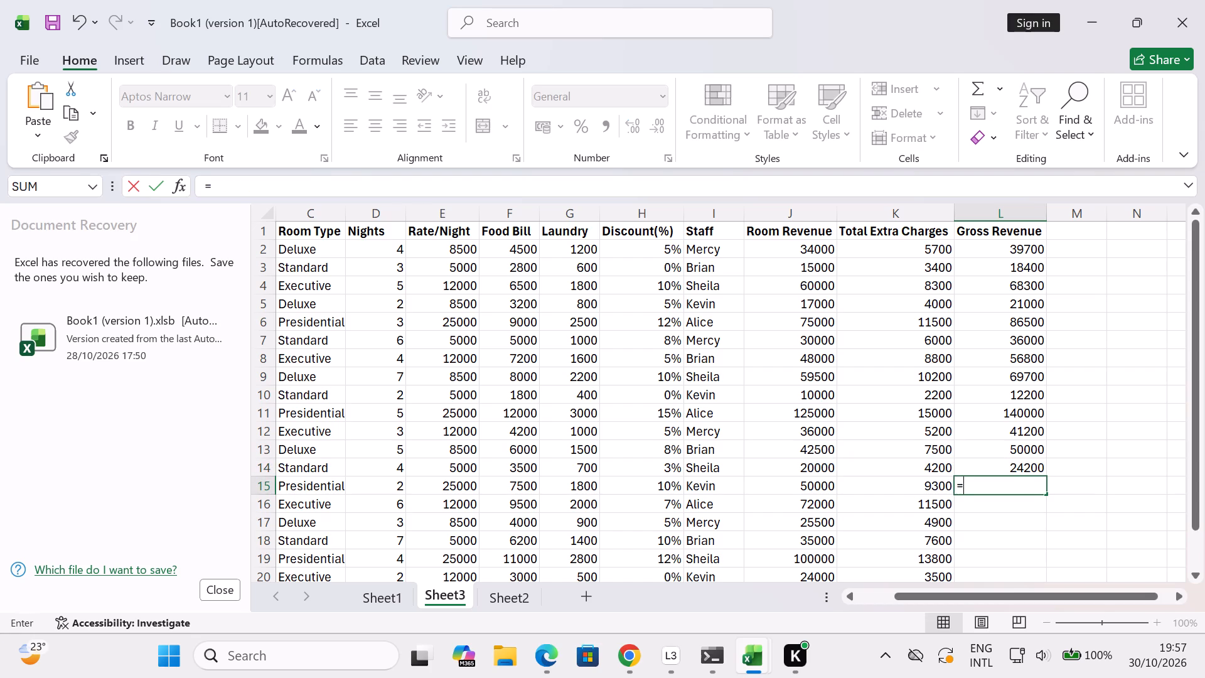
key(j)
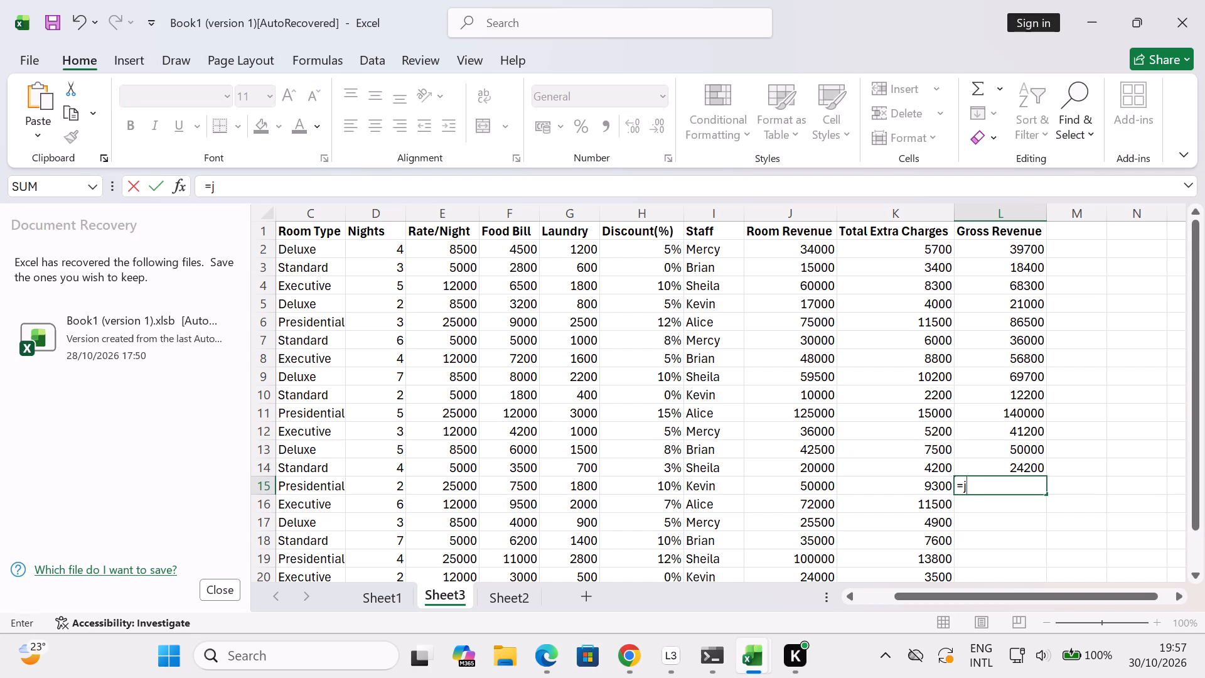
key(1)
key(6)
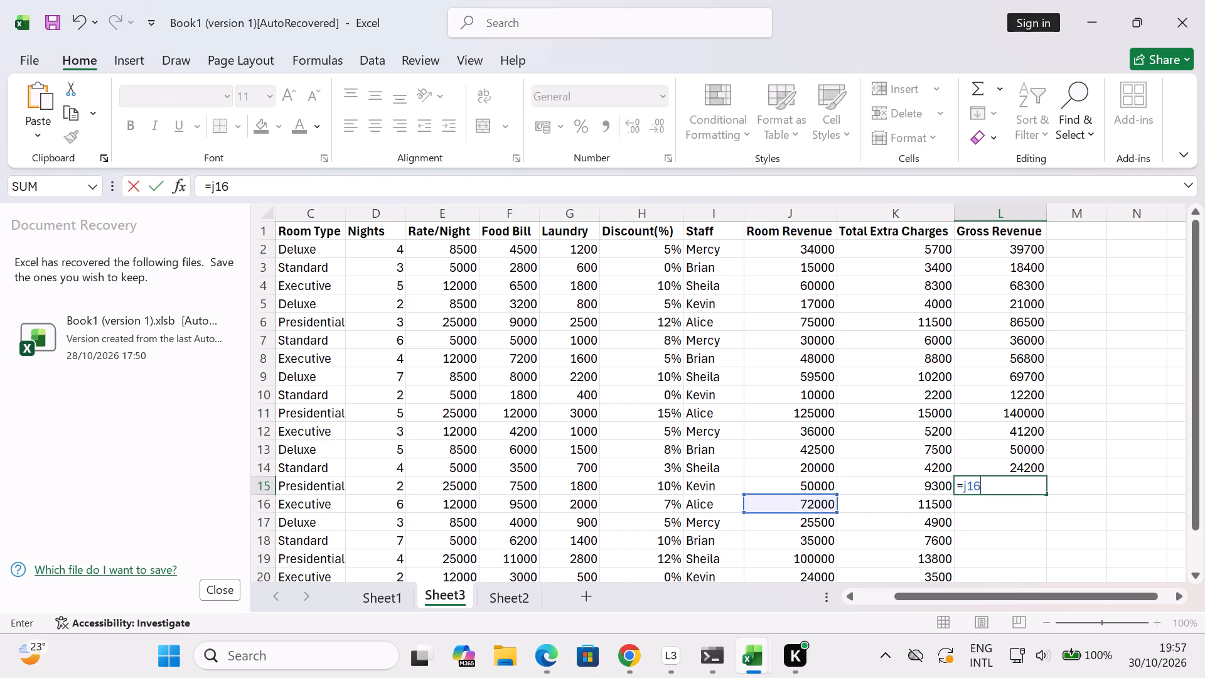
key(BackSpace)
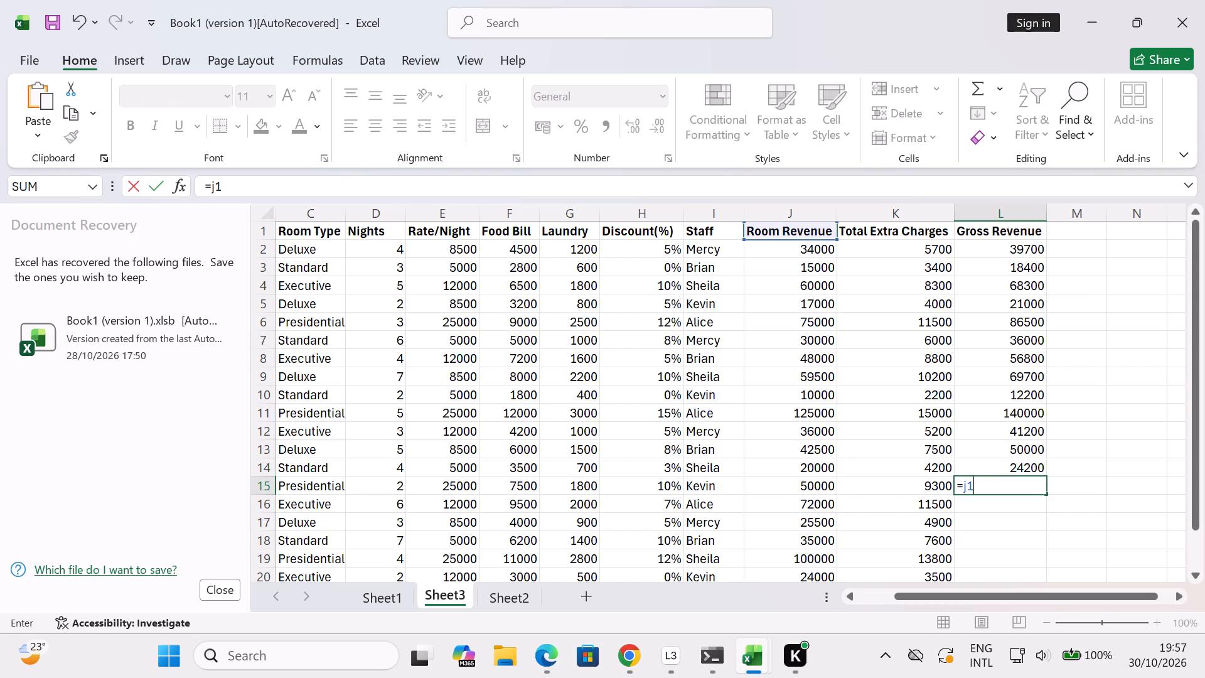
key(5)
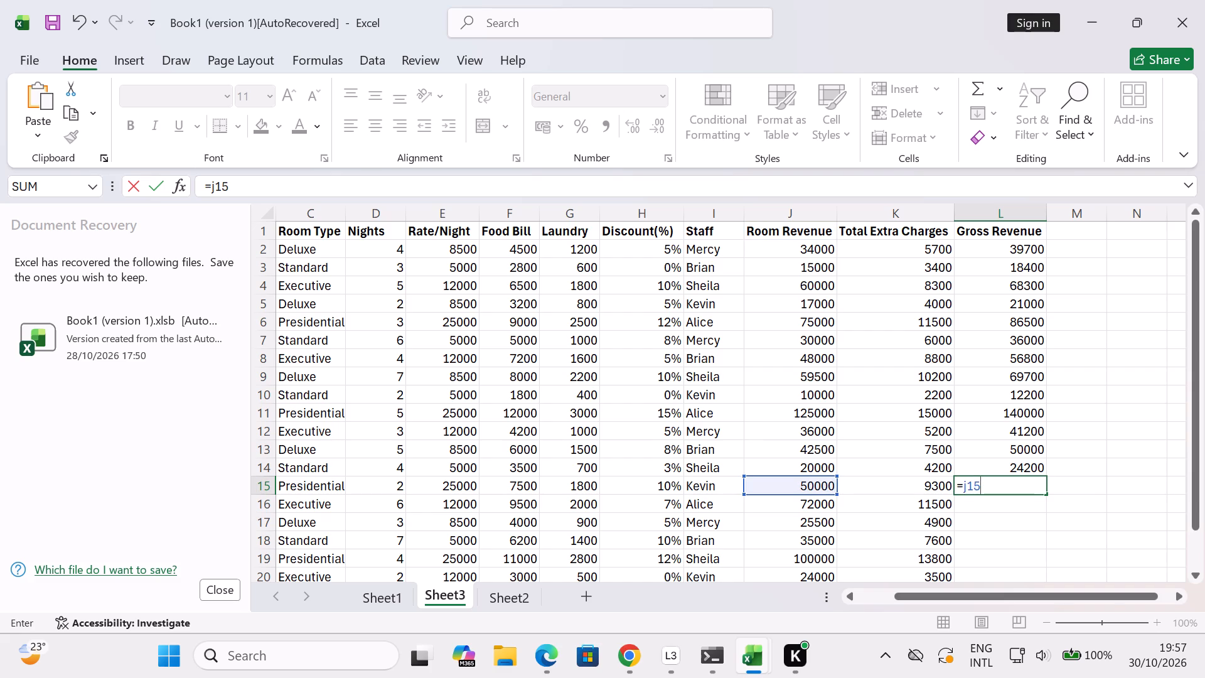
key(shift+plus)
text(k1)
key(5)
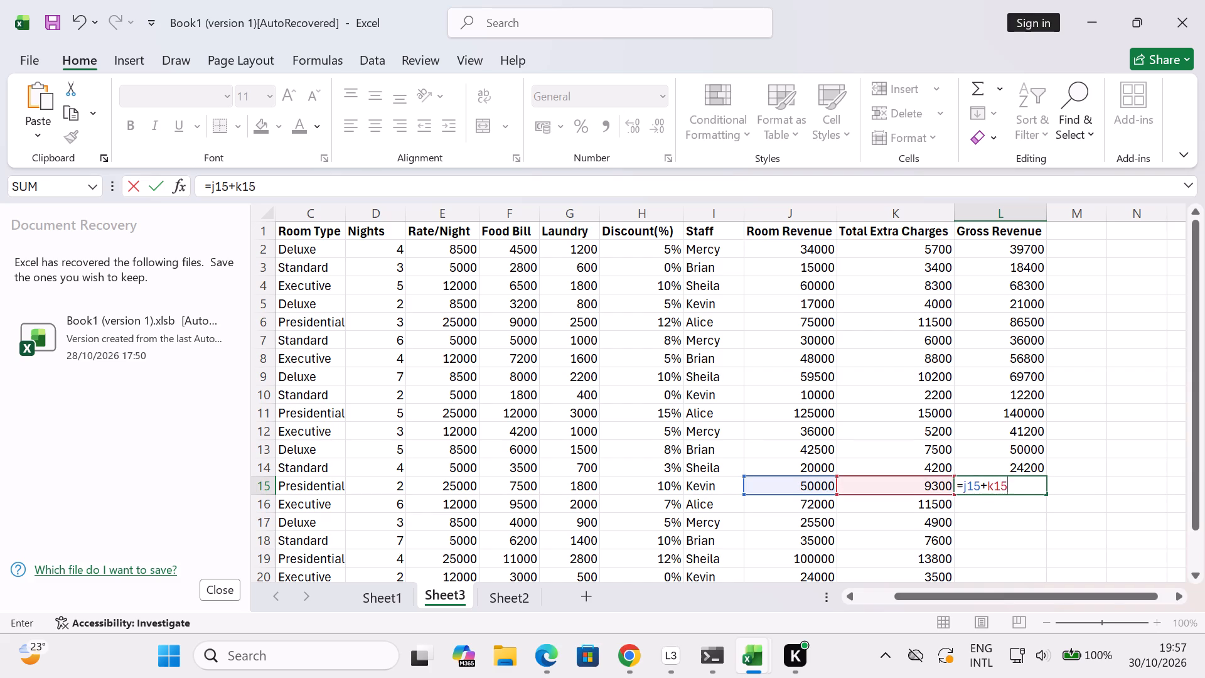
key(Return)
Enter the formula =j16+k16 in L16 to calculate the Gross Revenue for row 16.
key(equal)
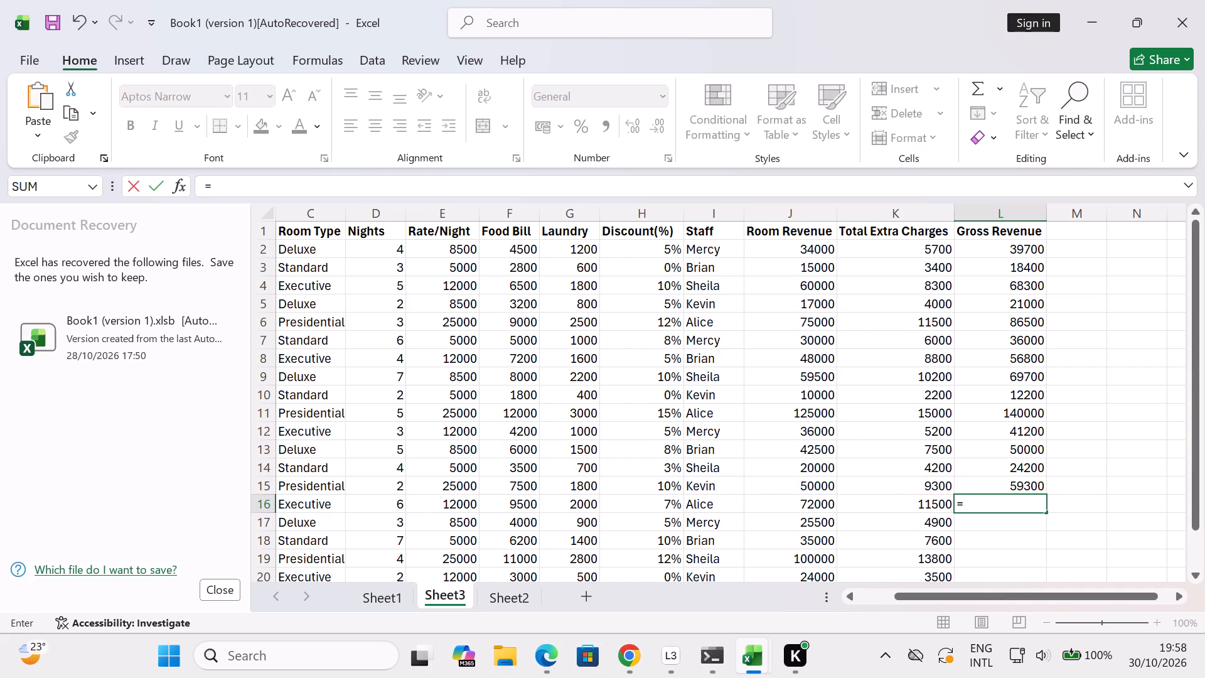
key(j)
key(1)
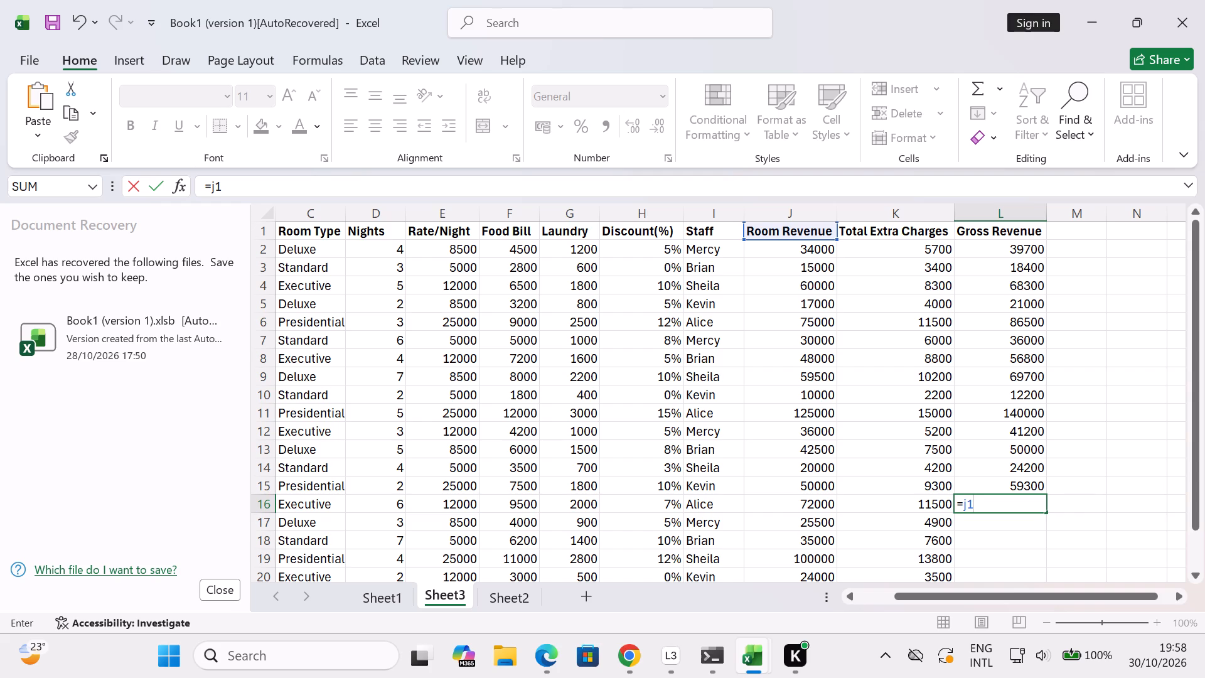
key(6)
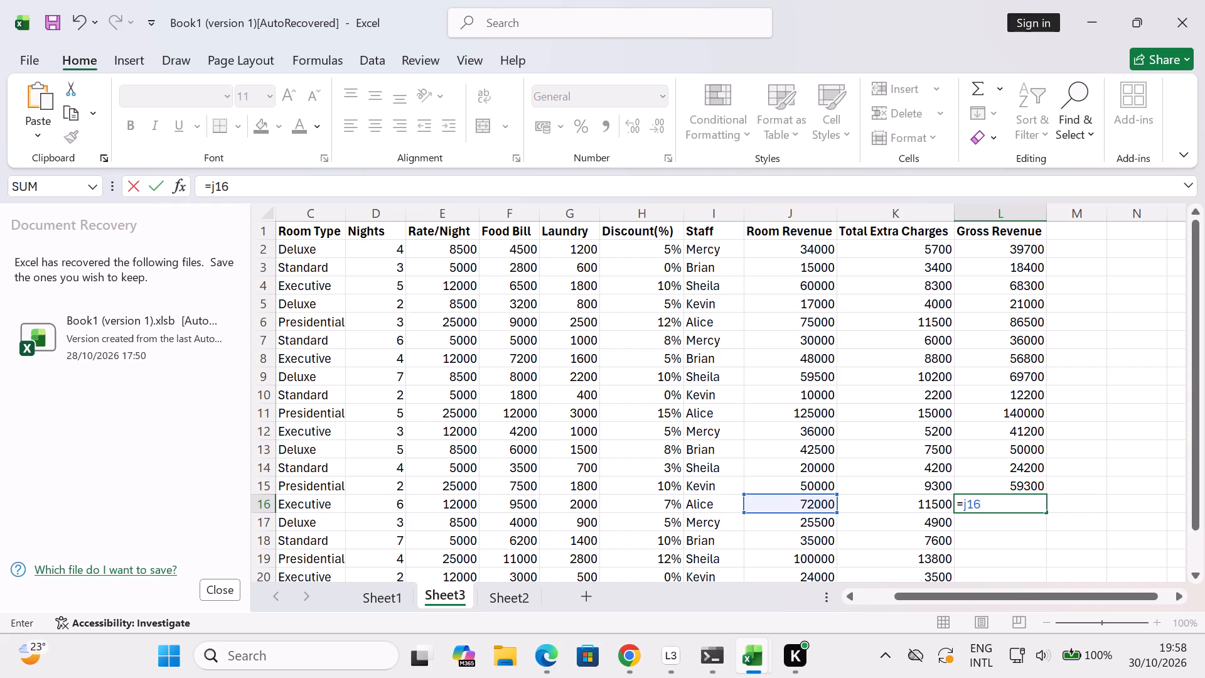
key(shift+plus)
key(k)
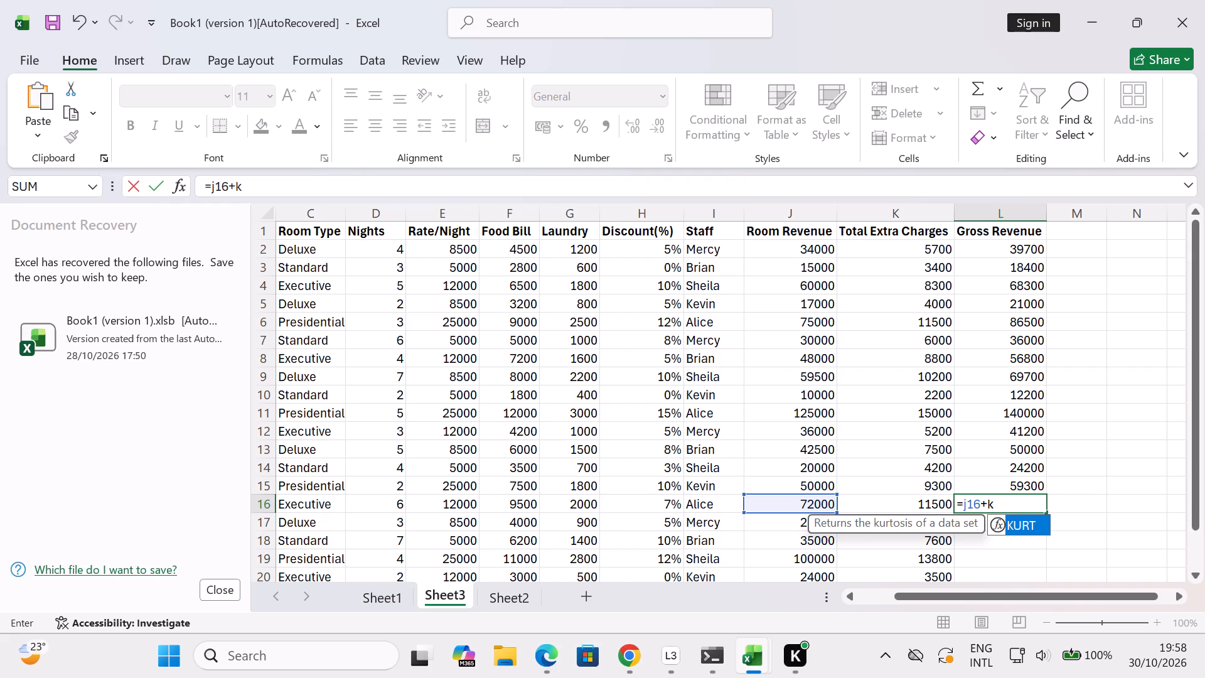
key(1)
key(6)
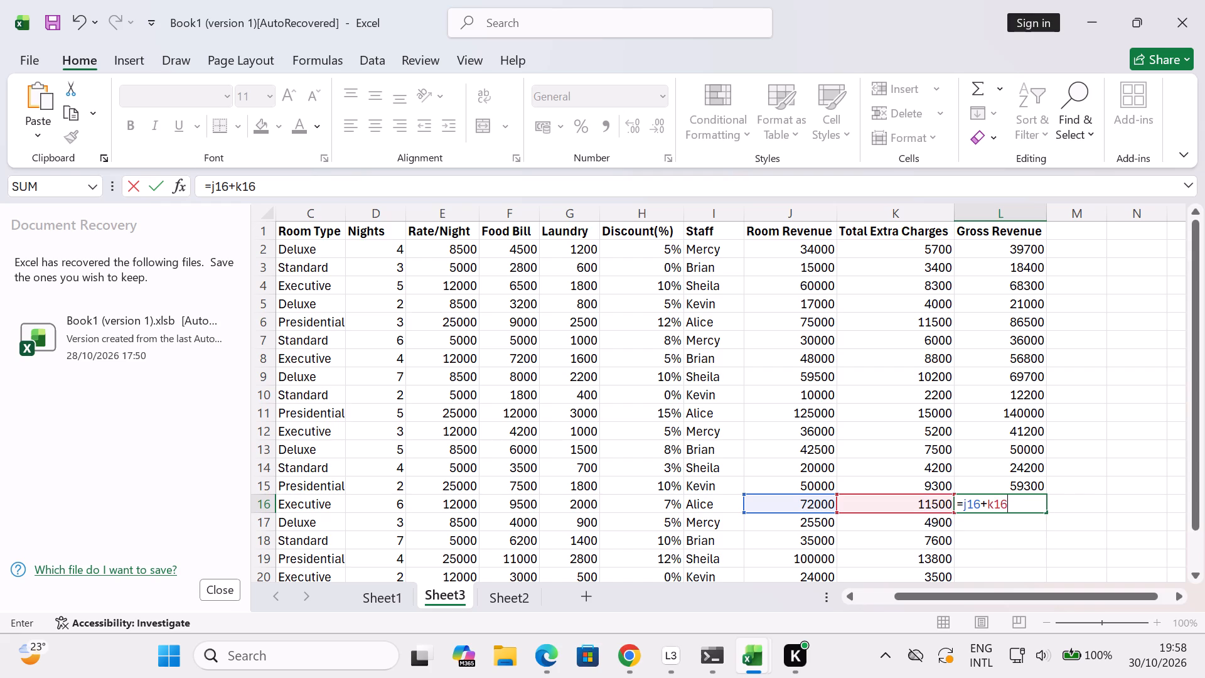
key(Return)
Enter the formula =j17+k17 in L17 to calculate the Gross Revenue for row 17.
key(equal)
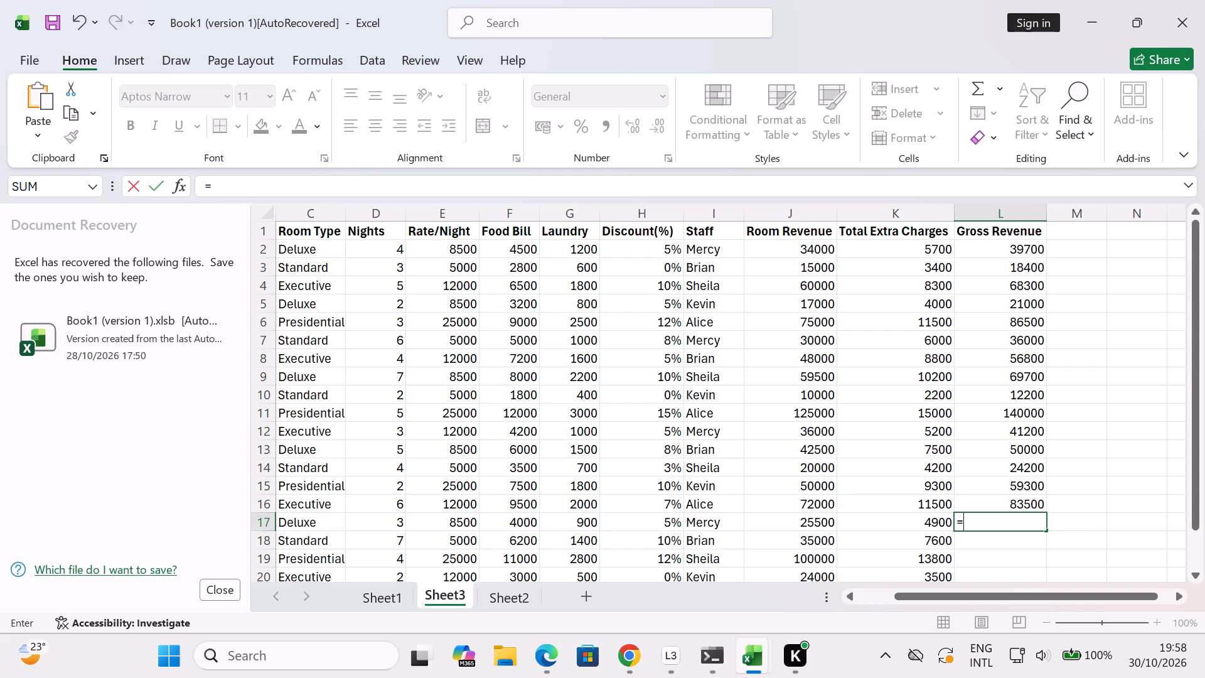
key(j)
key(1)
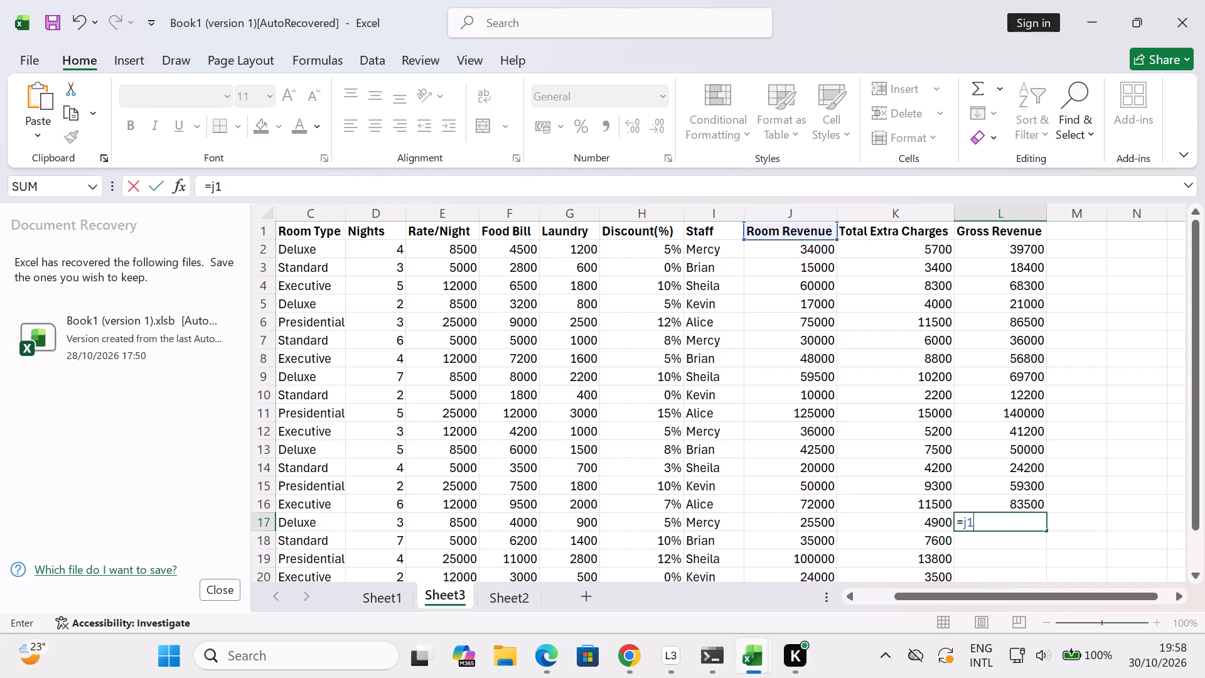
key(7)
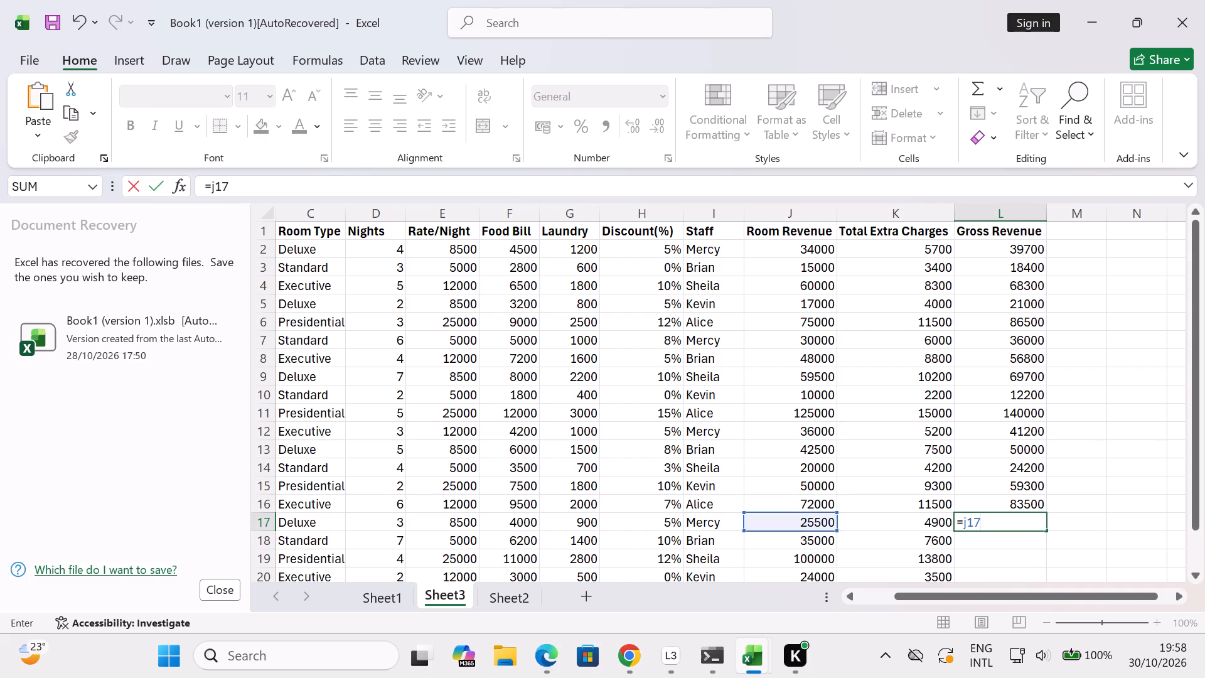
key(shift+plus)
key(k)
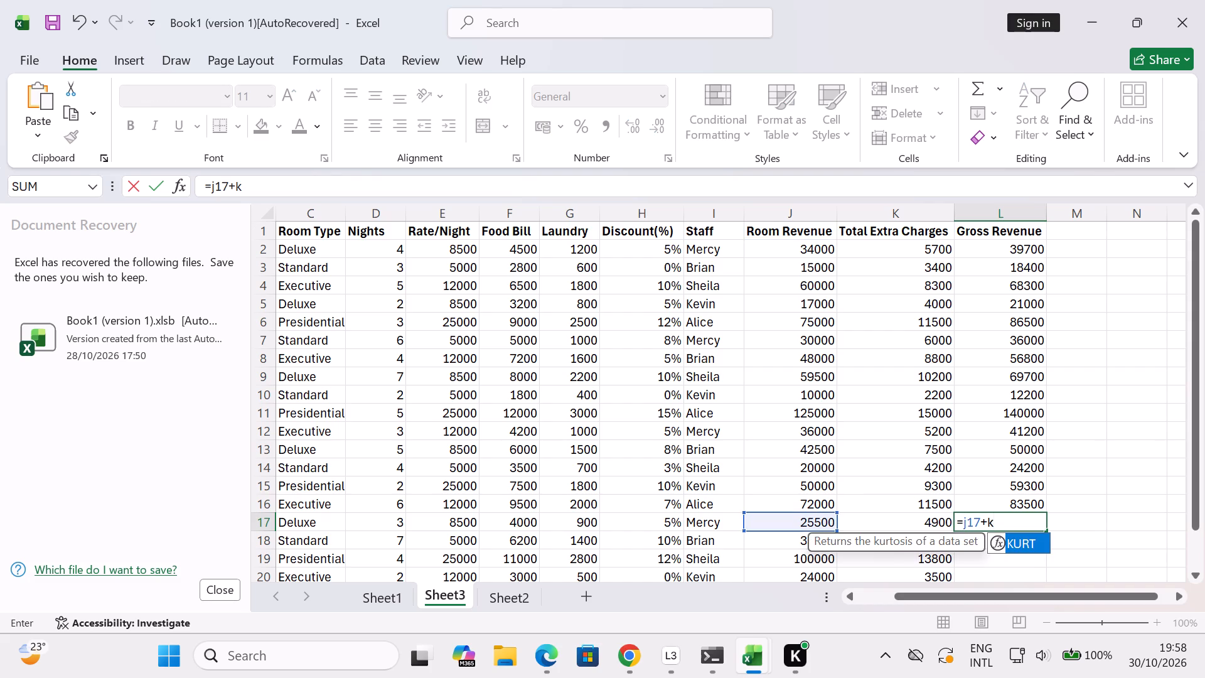
key(1)
key(7)
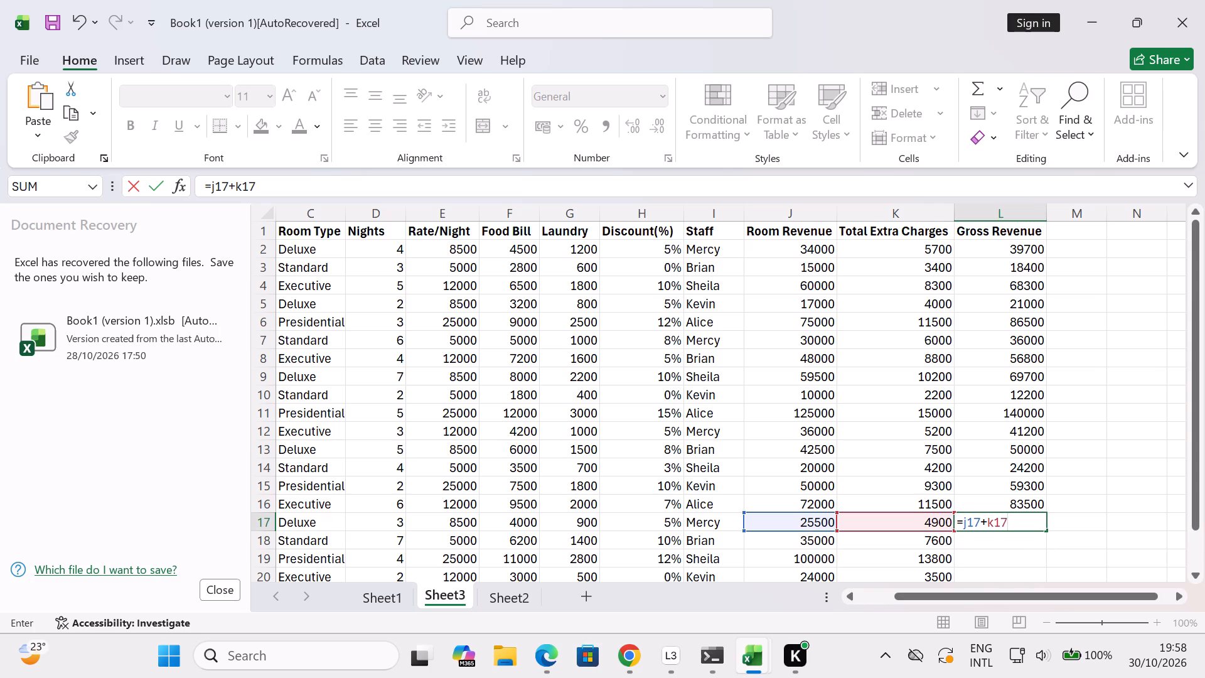
key(Return)
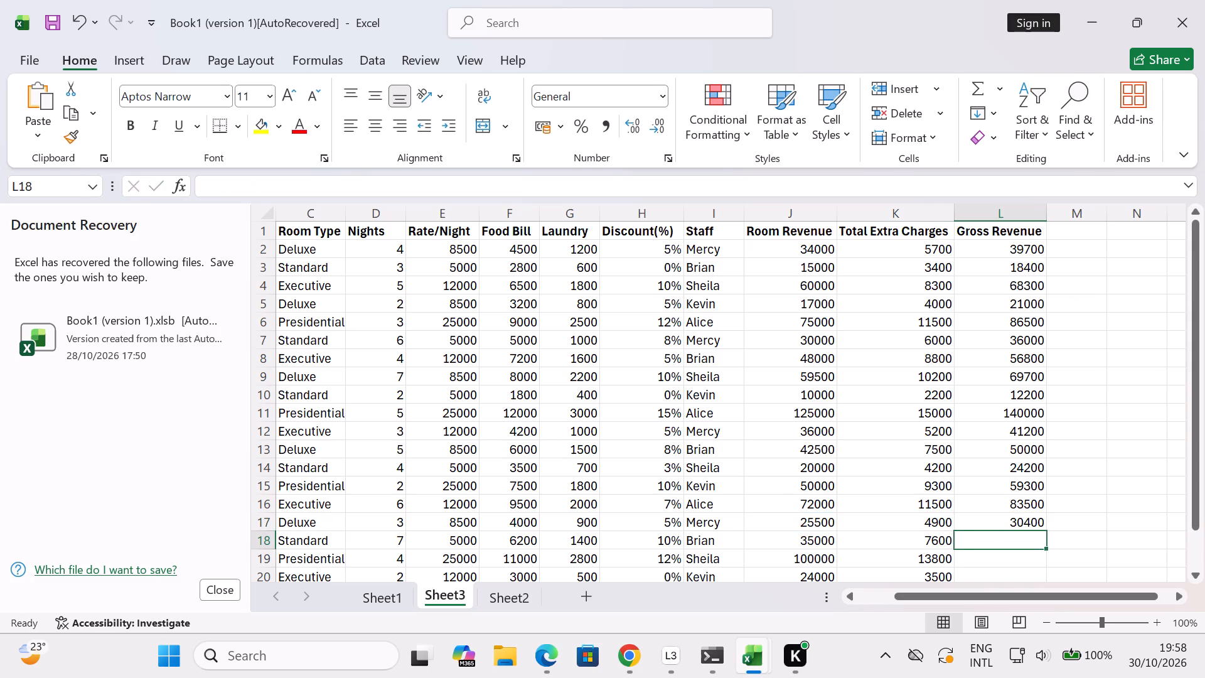
Enter the formula =j18+k18 in L18 to calculate the Gross Revenue for row 18.
key(equal)
key(j)
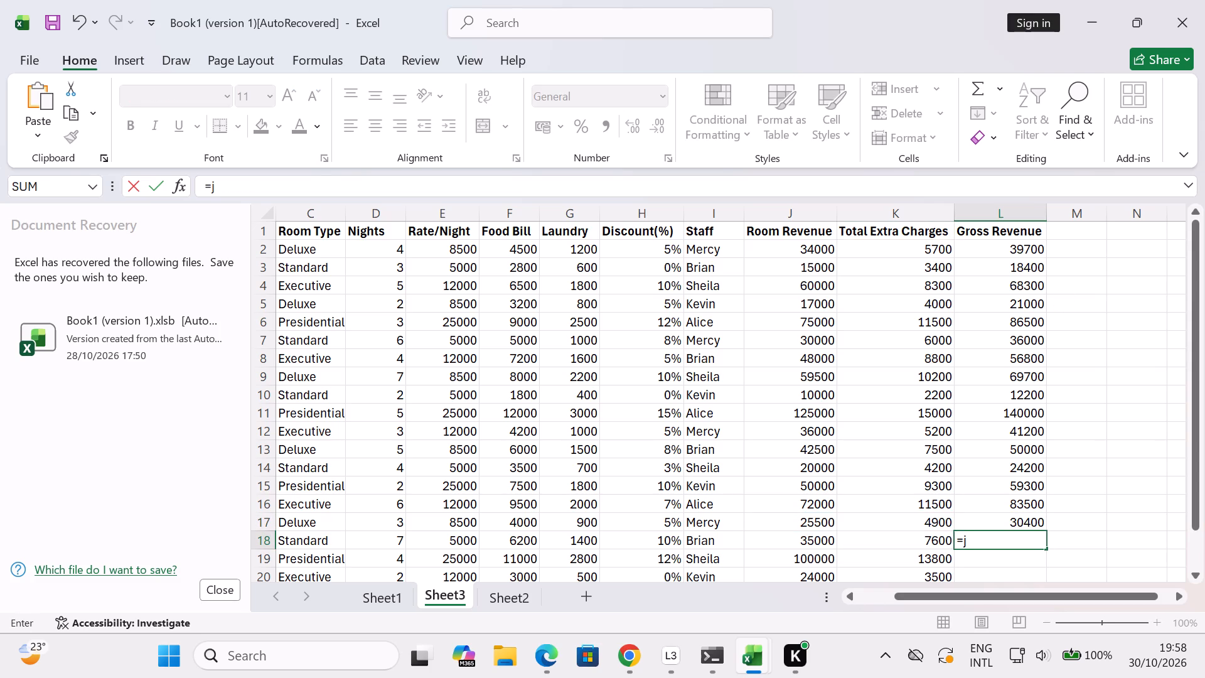
key(1)
key(8)
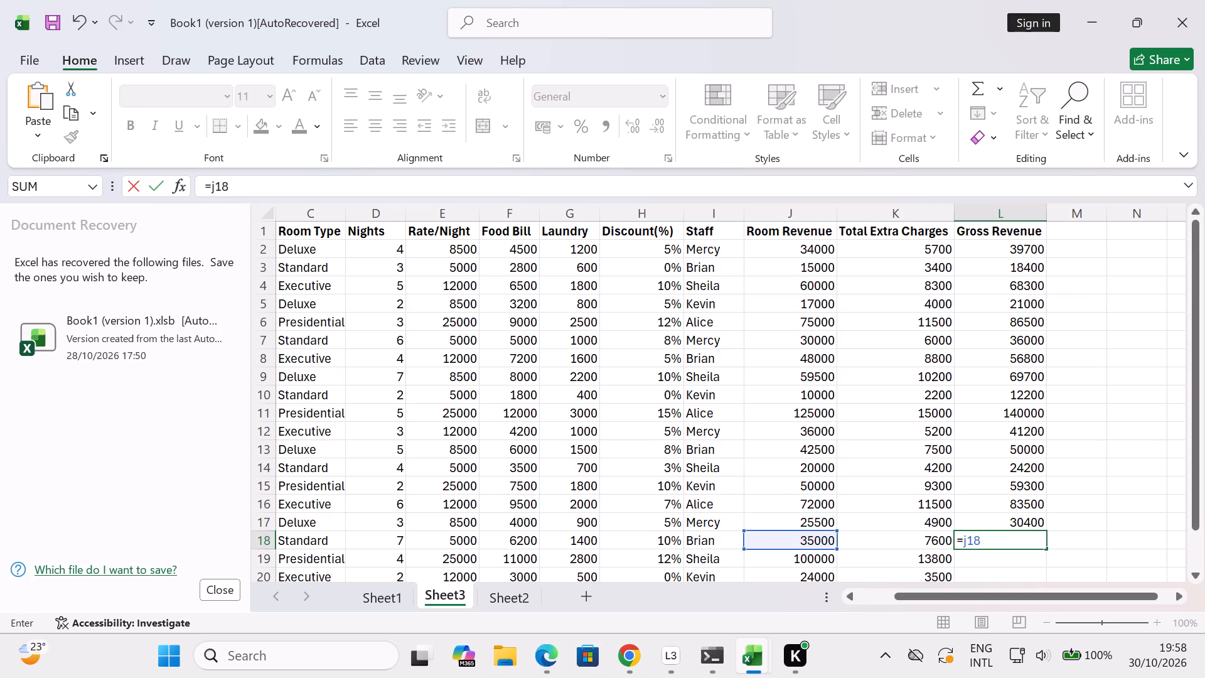
key(shift+plus)
key(k)
key(1)
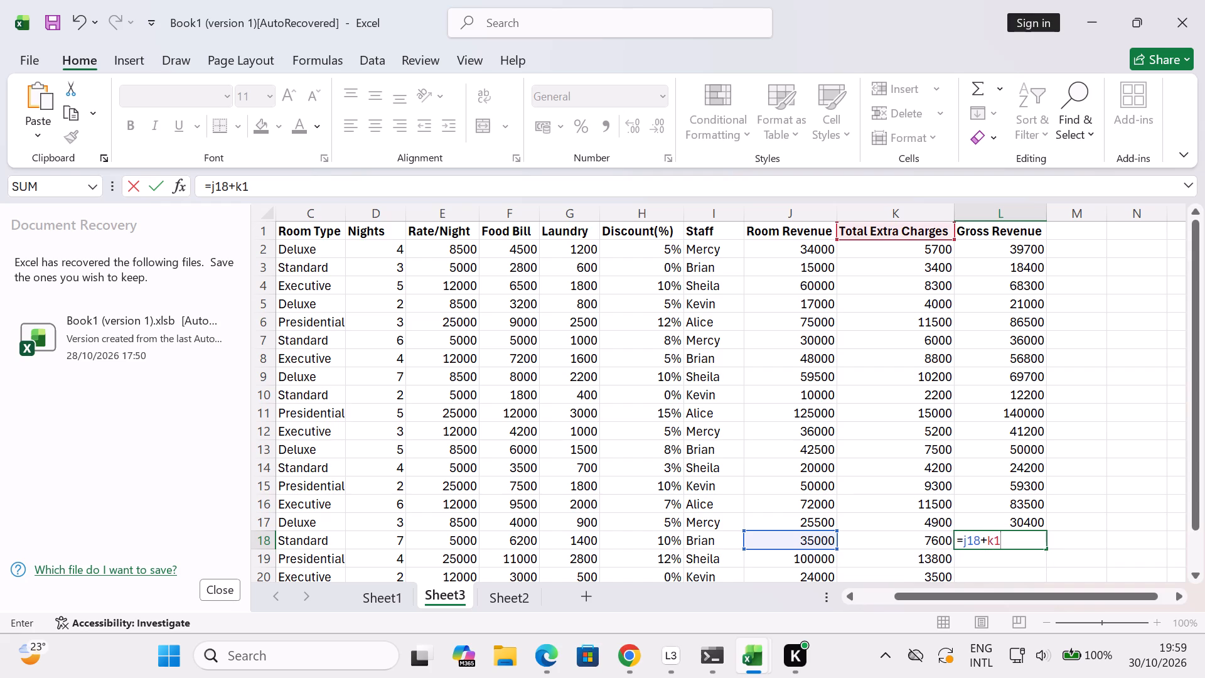
key(8)
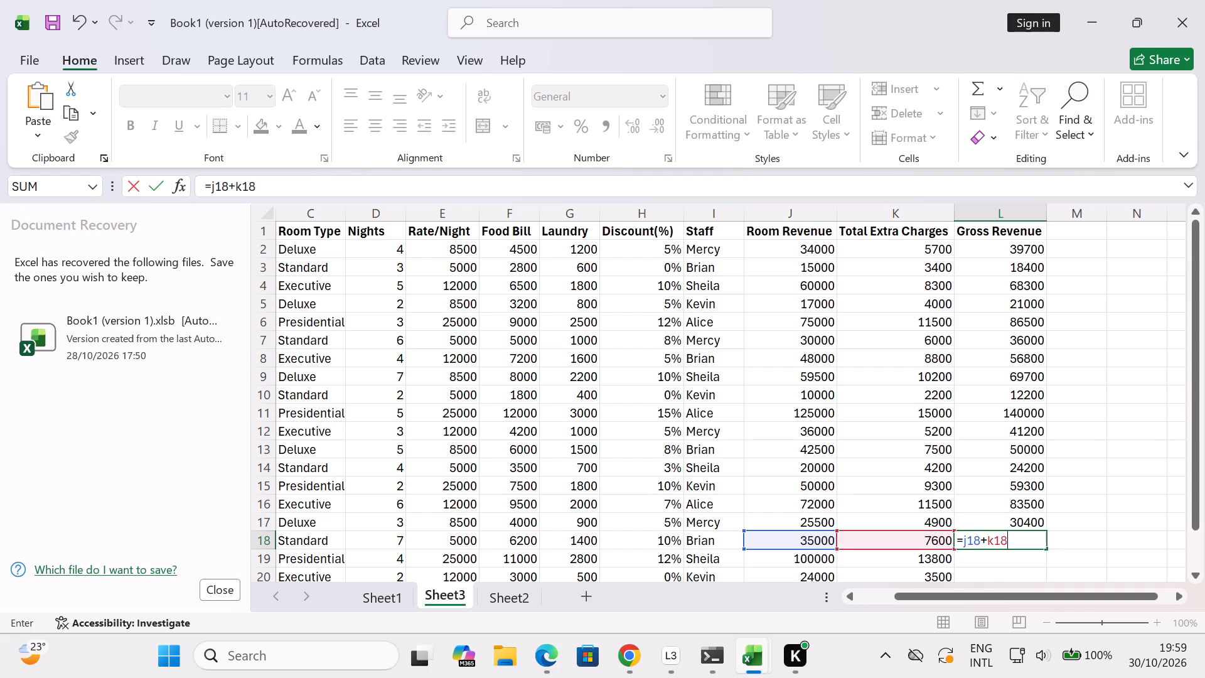
key(Return)
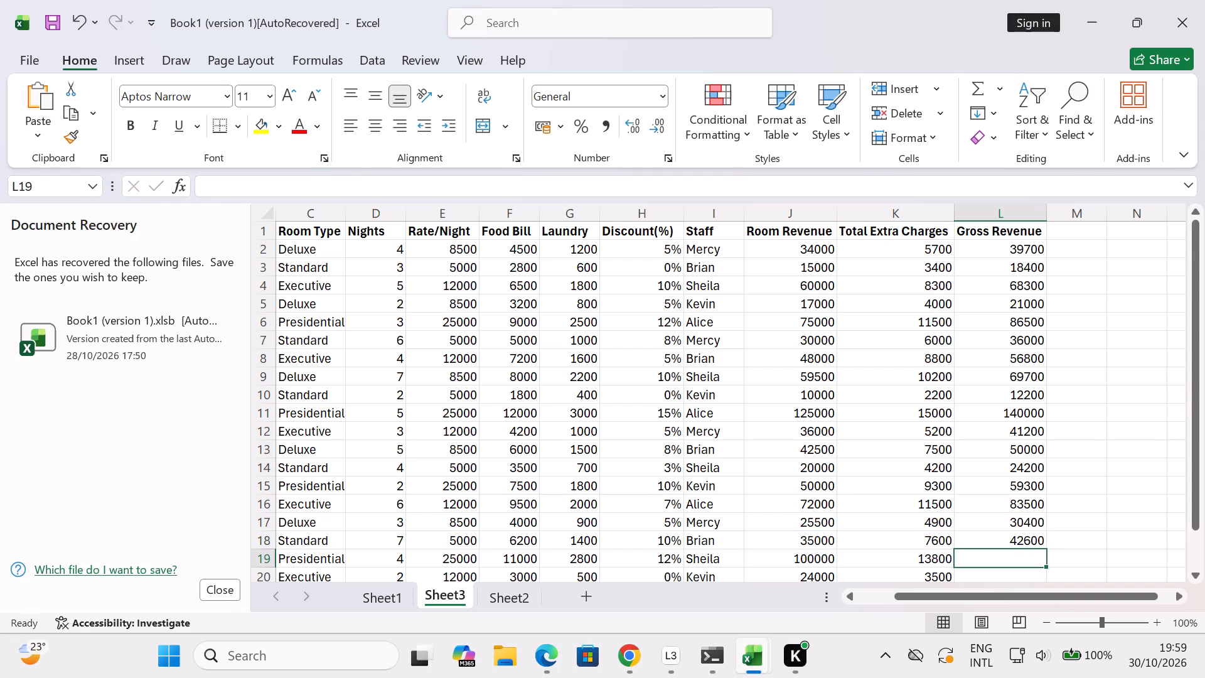
Enter the formula =j19+k19 in L19 to calculate the Gross Revenue for row 19.
key(equal)
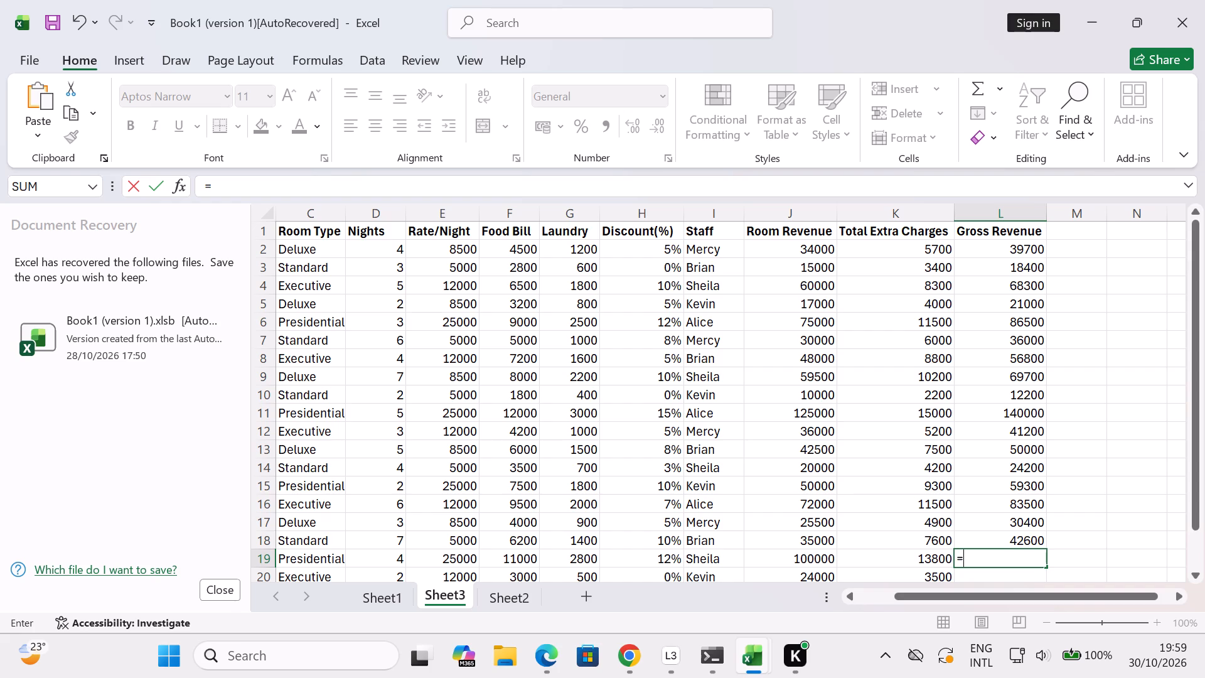
key(j)
key(1)
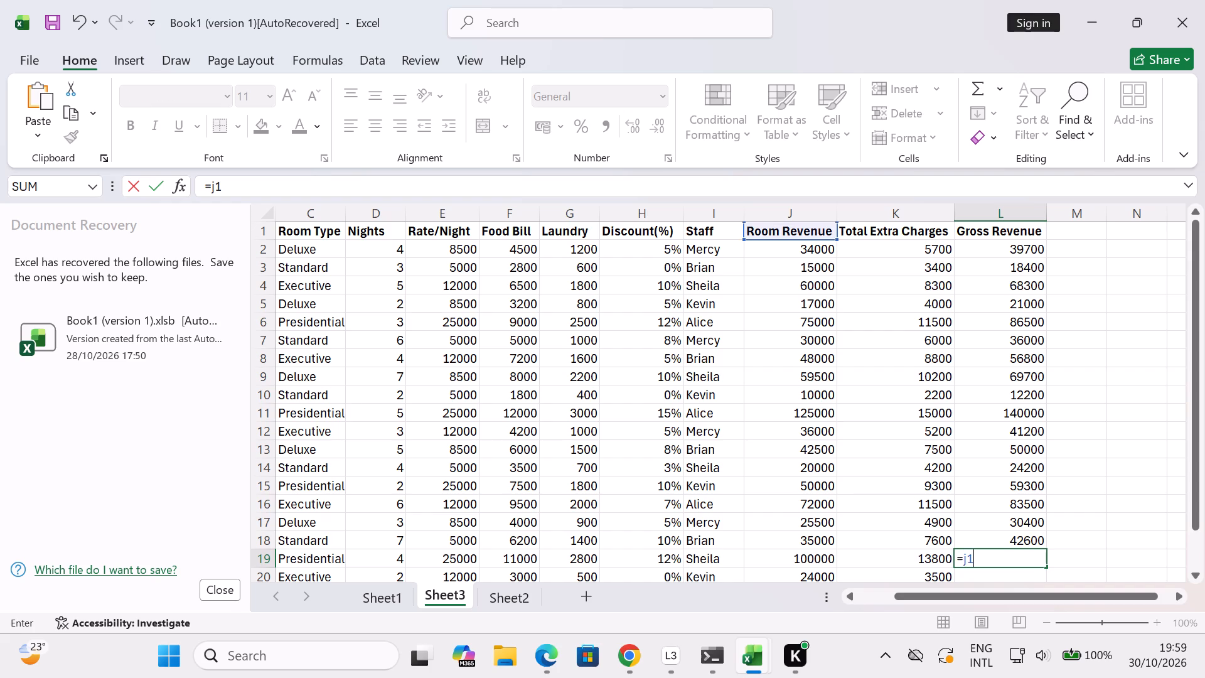
key(9)
text(+k)
key(1)
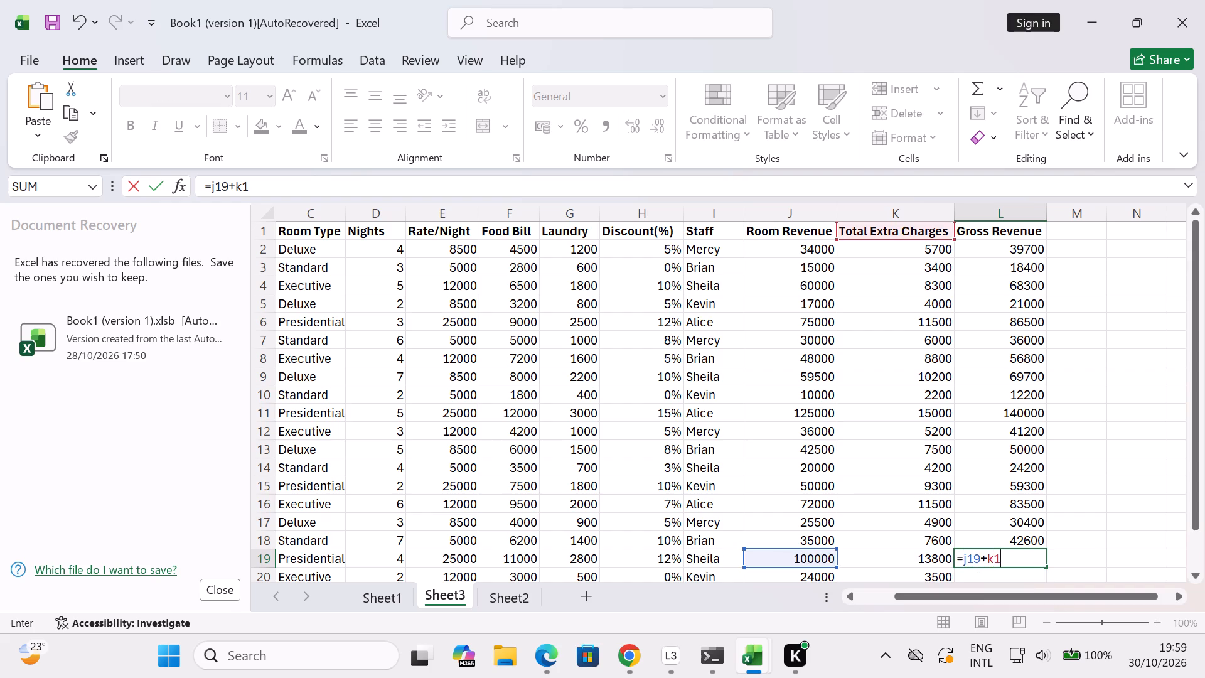
key(9)
key(Return)
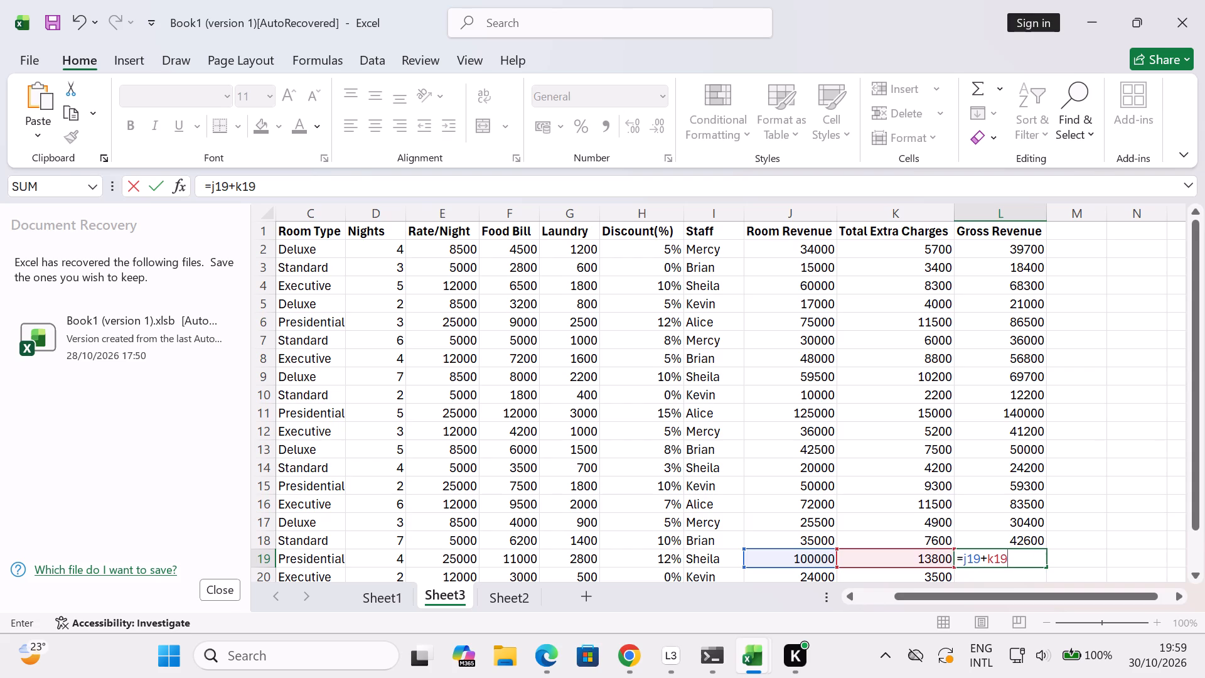
Enter the formula =j20+k20 in L20 to calculate the Gross Revenue for row 20.
key(equal)
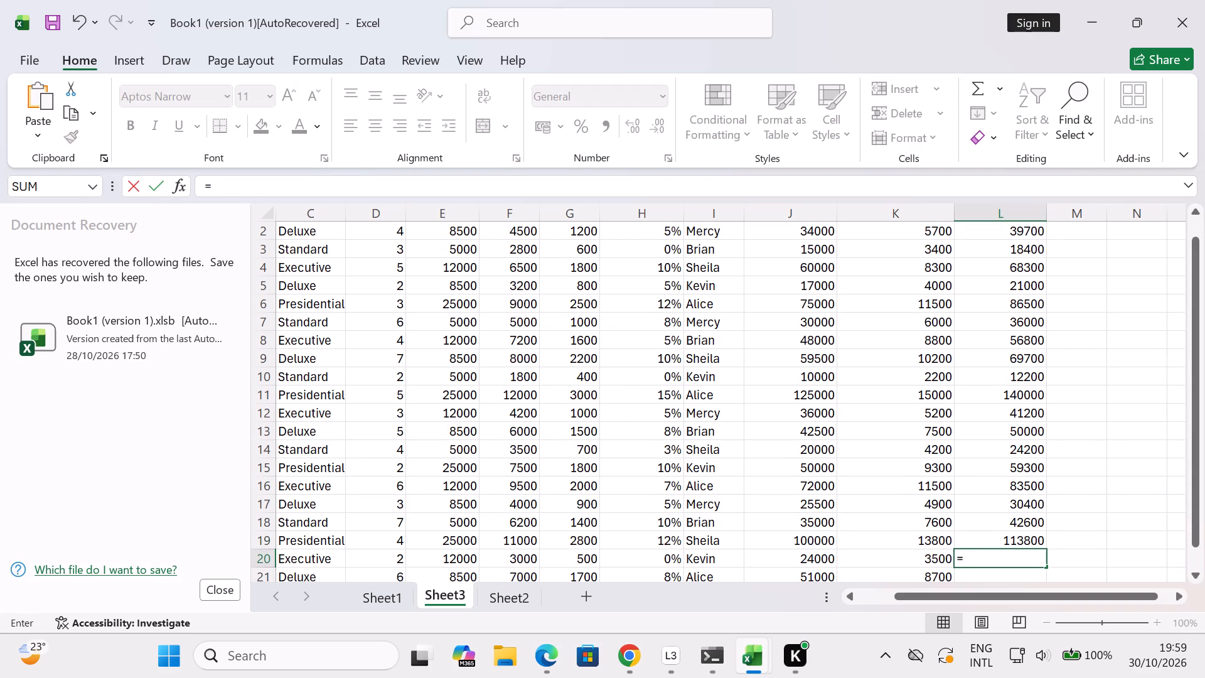
key(j)
key(2)
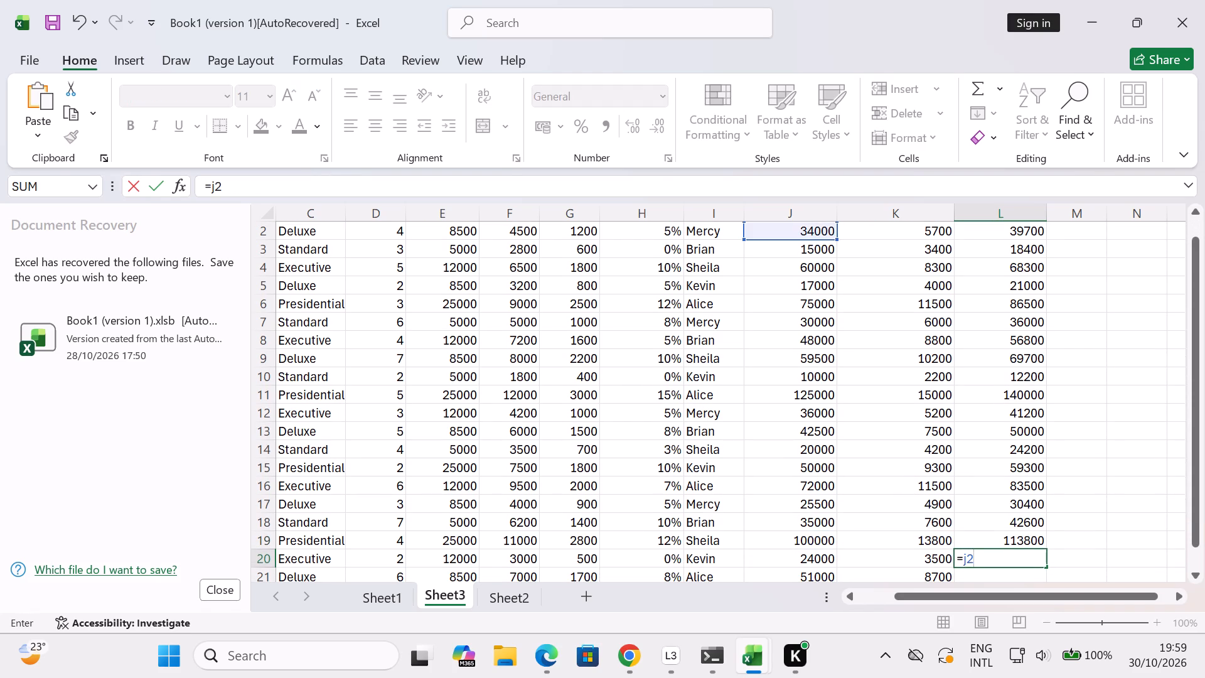
key(0)
key(shift+plus)
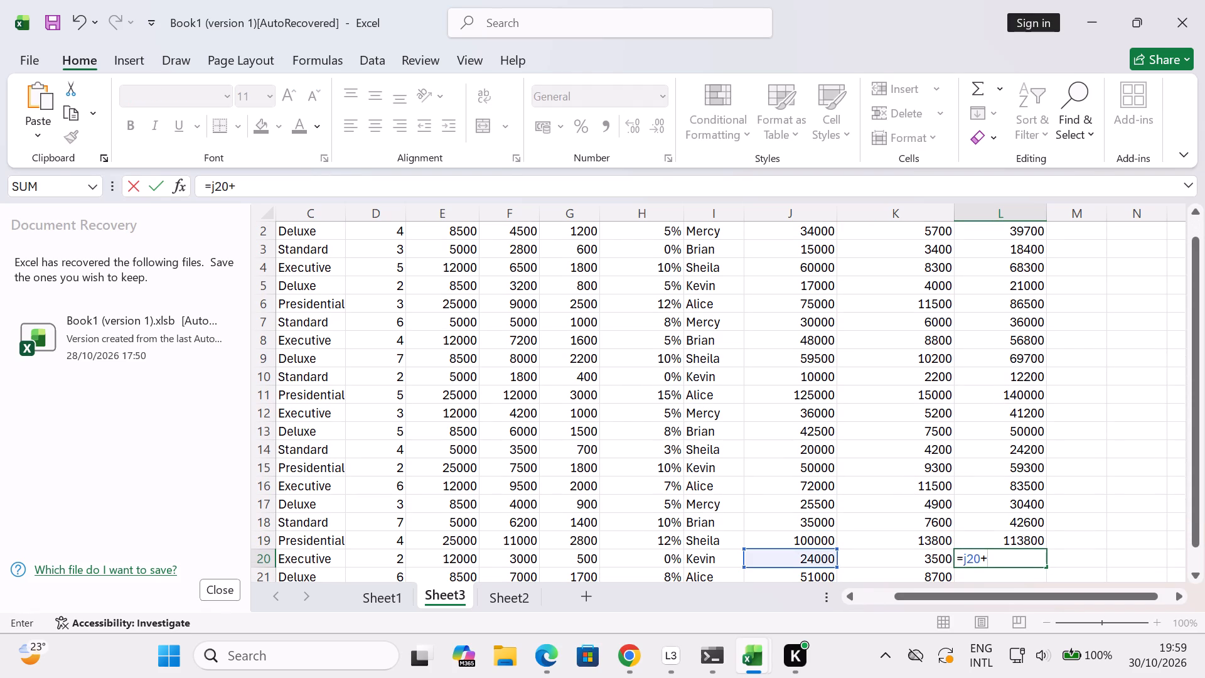
key(k)
key(2)
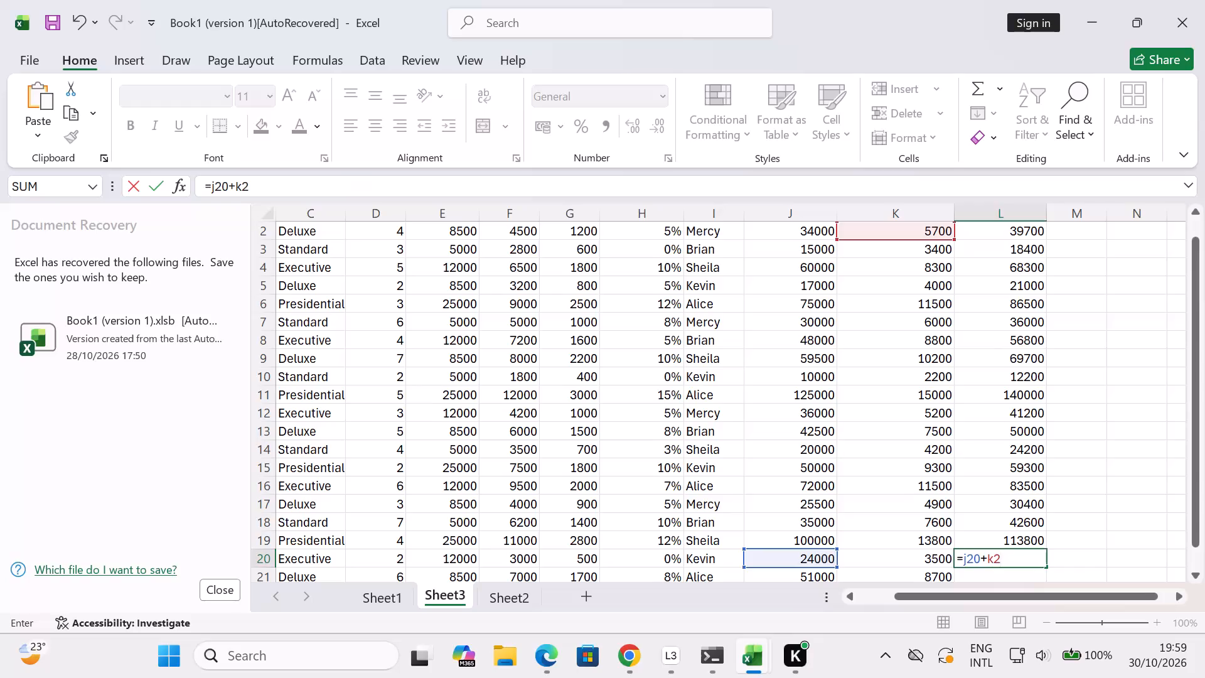
key(0)
key(Return)
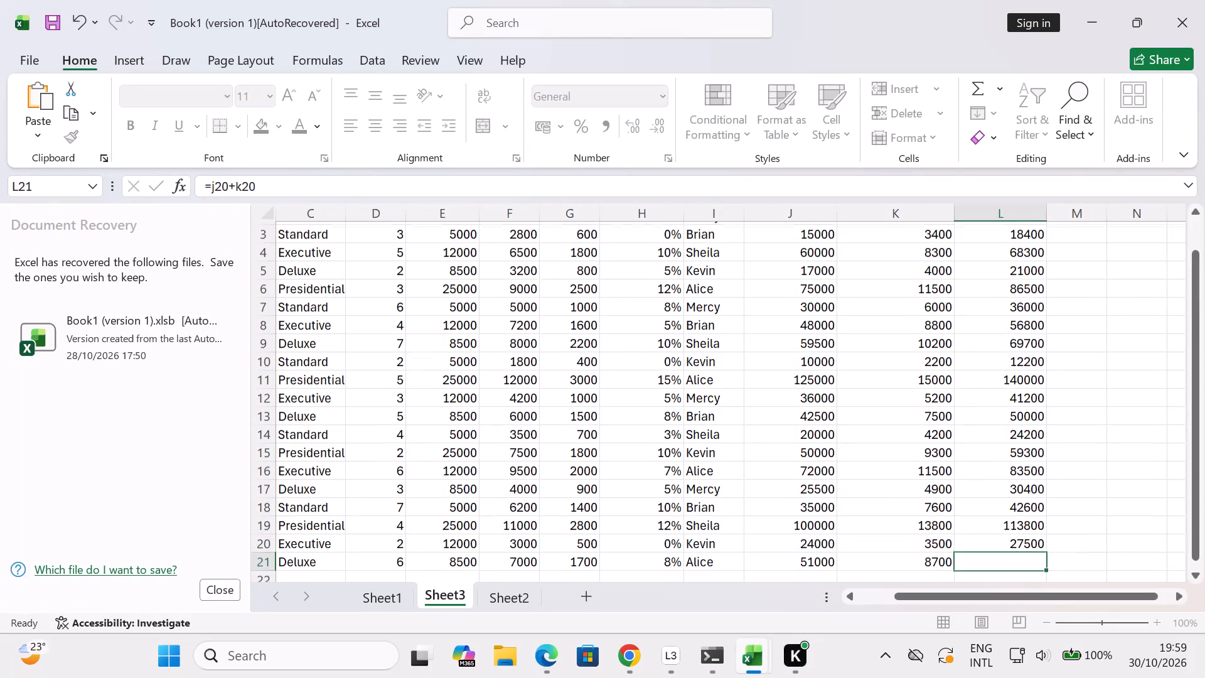
Enter the formula =j21+k21 in L21 to calculate the Gross Revenue for row 21.
key(equal)
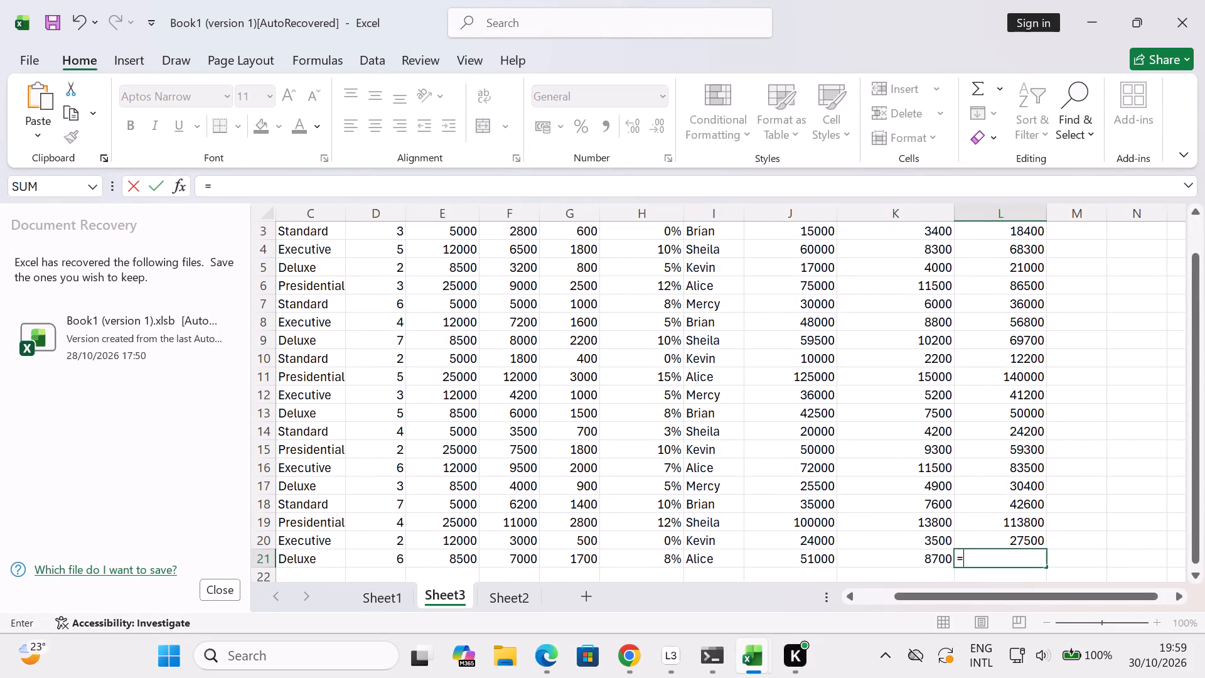
key(j)
text(21)
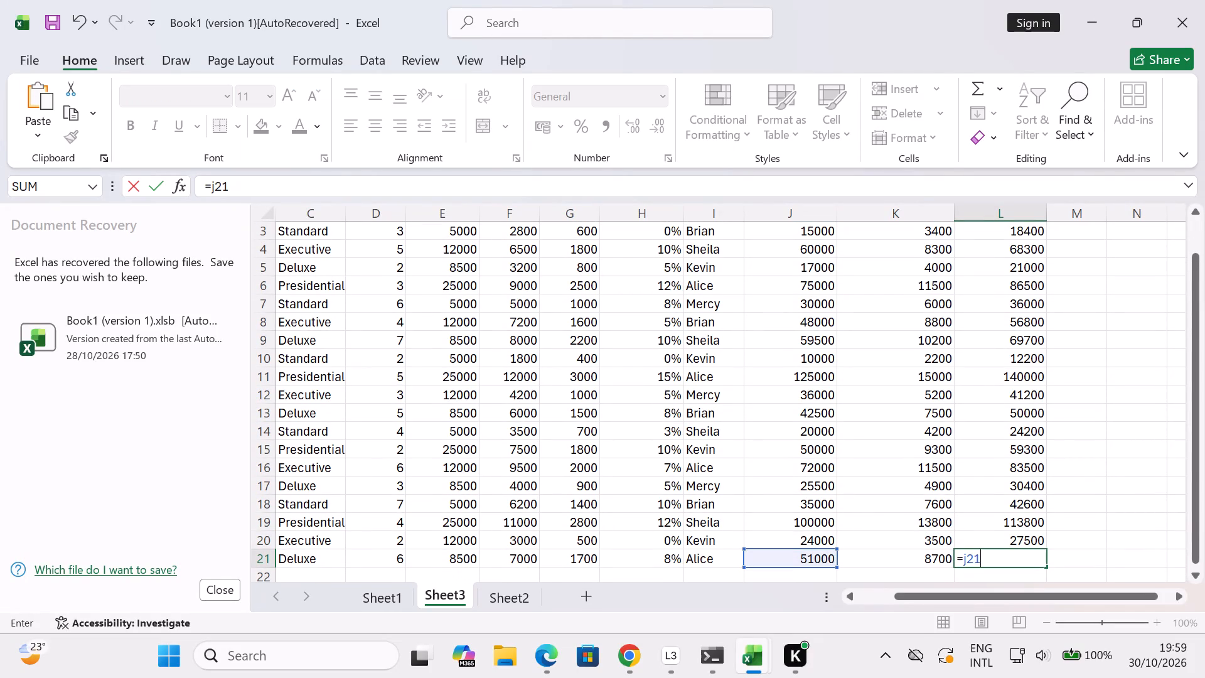
key(shift+plus)
text(k21)
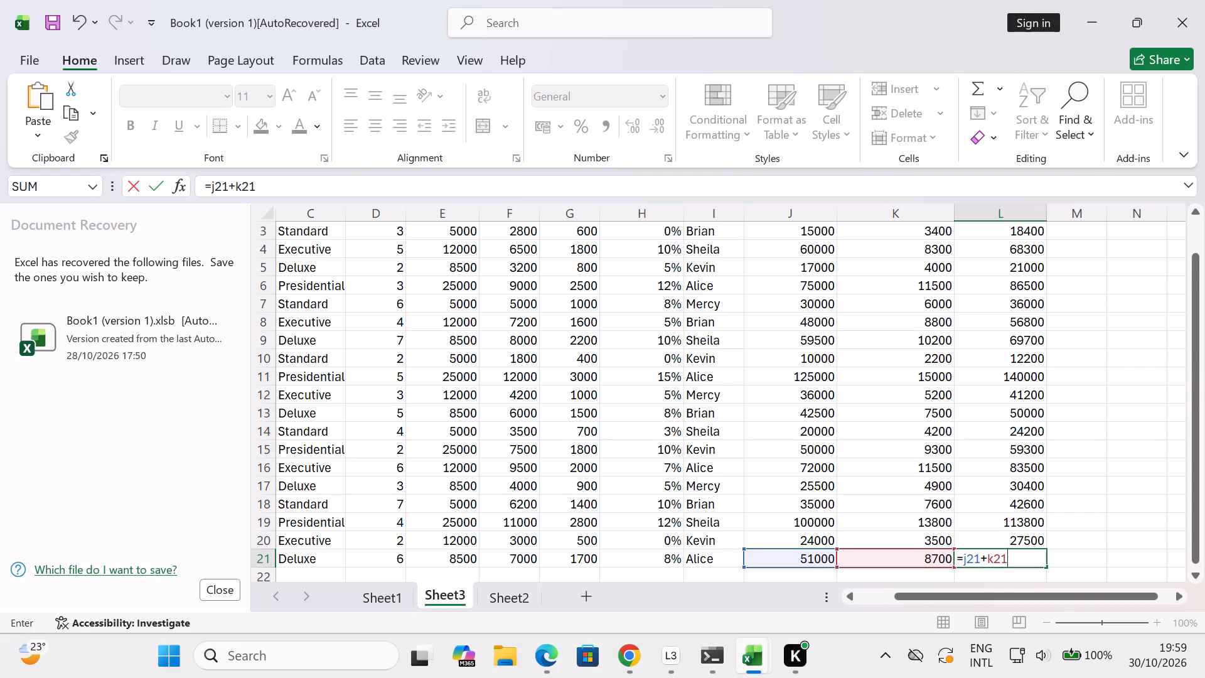
key(Return)
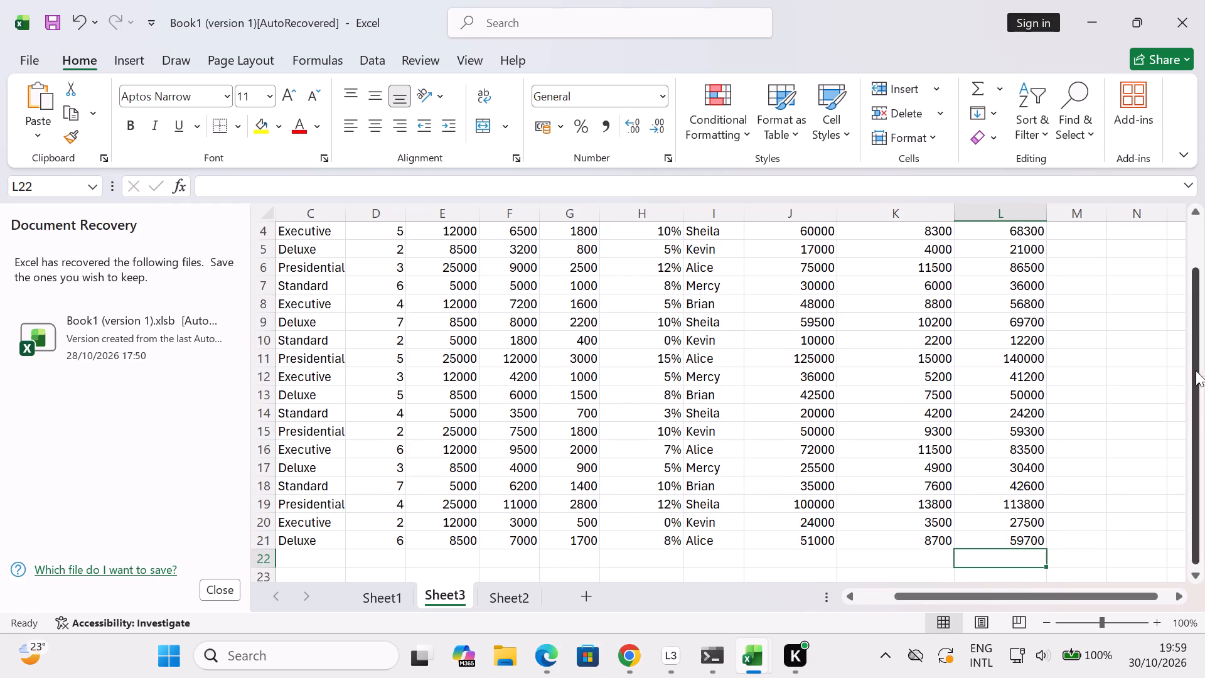
Enter a column header starting with "Discount" in M1, beside the Gross Revenue header.
drag(1195, 370, 1200, 266)
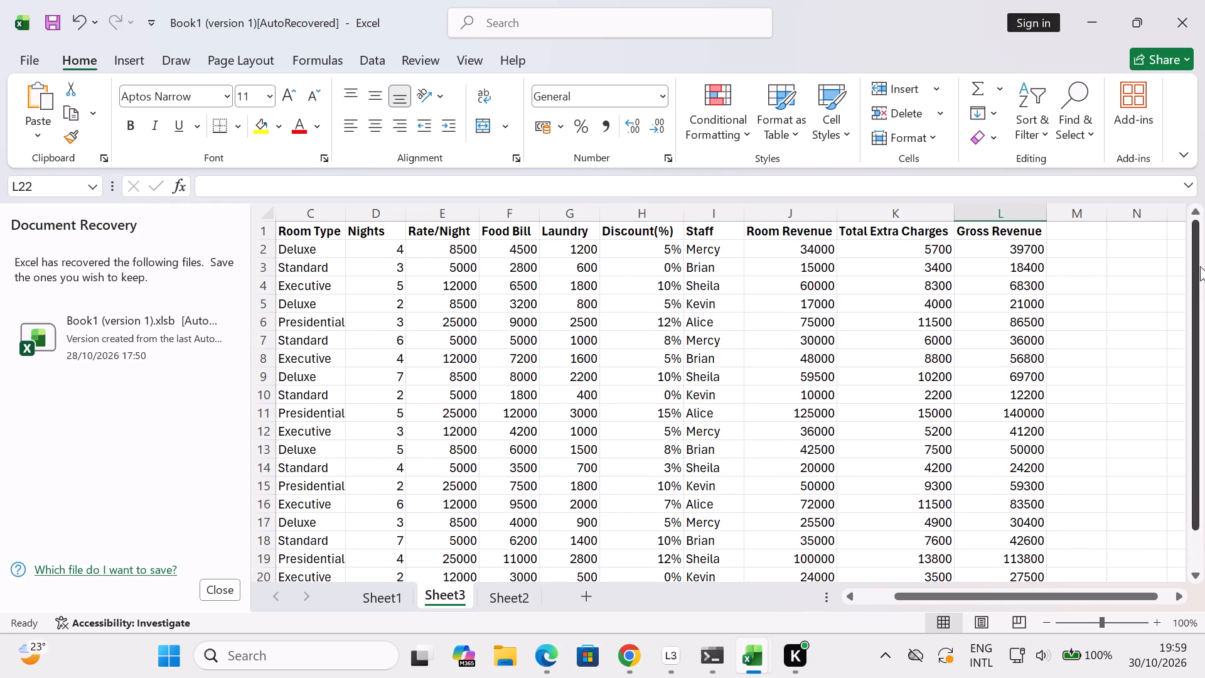
click(1086, 240)
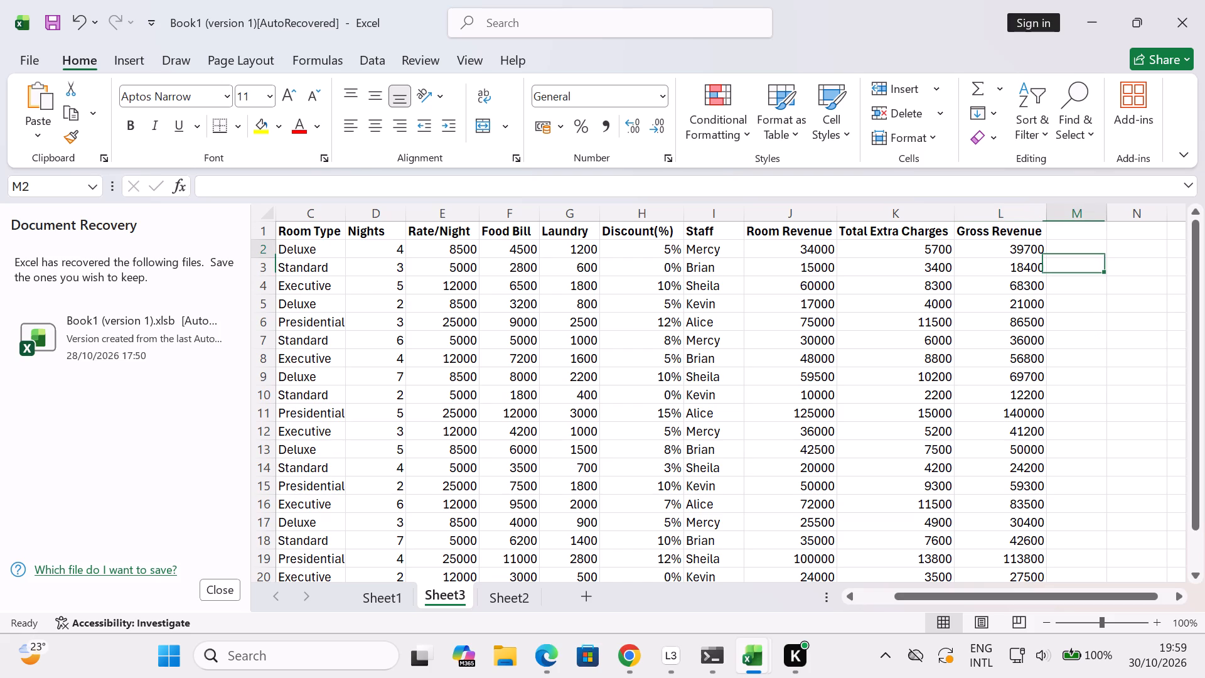
click(1088, 229)
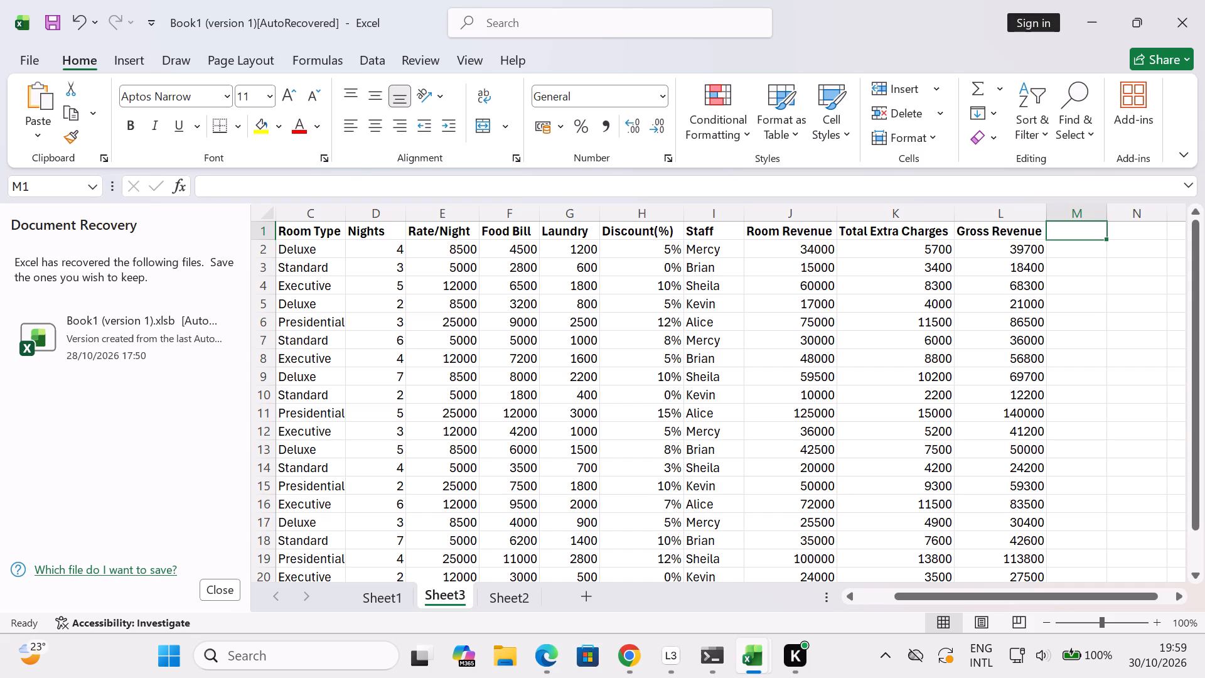
key(shift+d)
key(i)
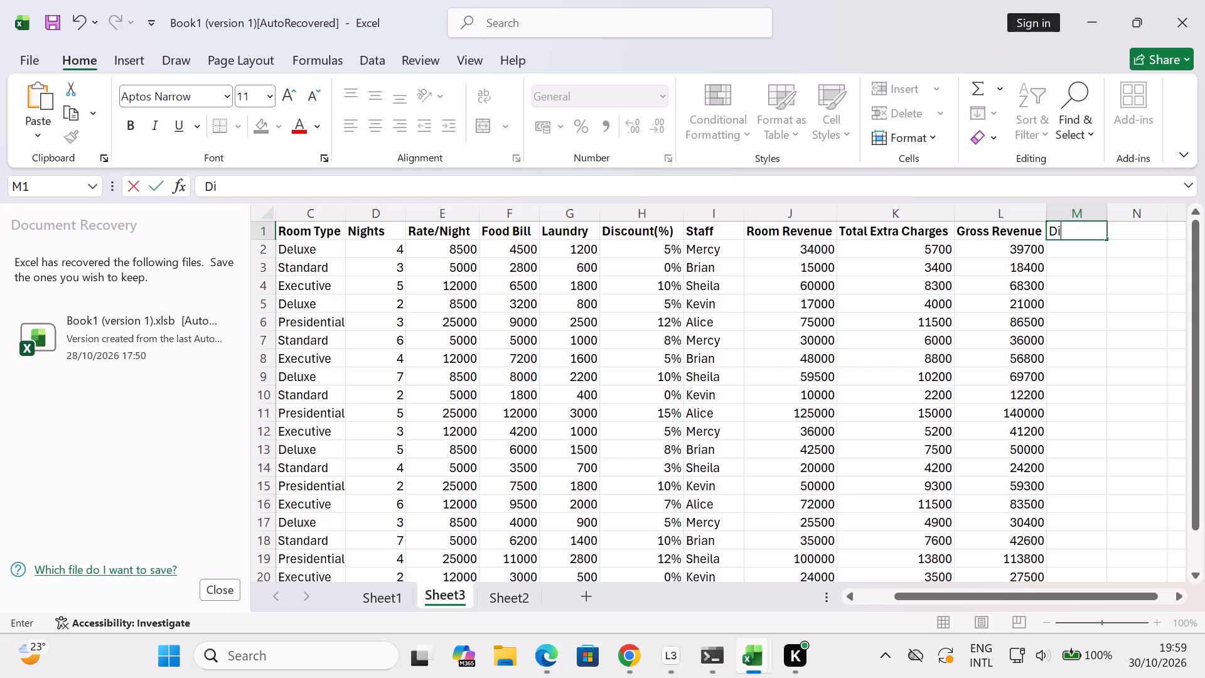
key(s)
text(co)
text(unt)
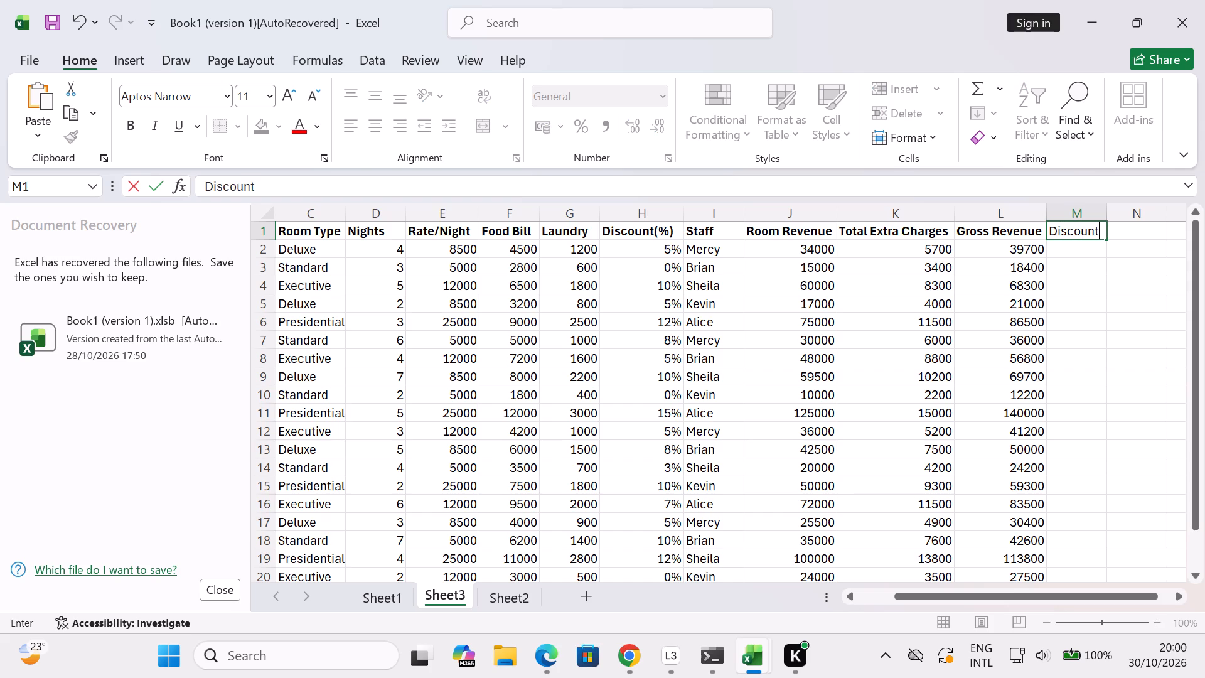
key(space)
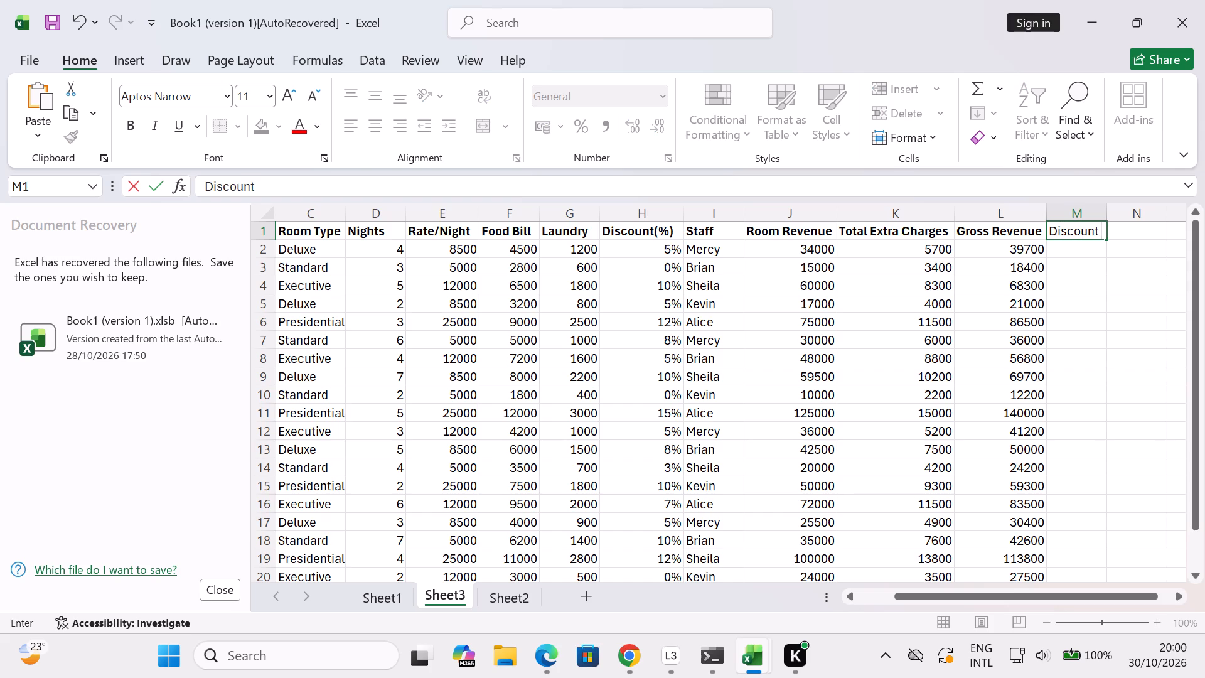